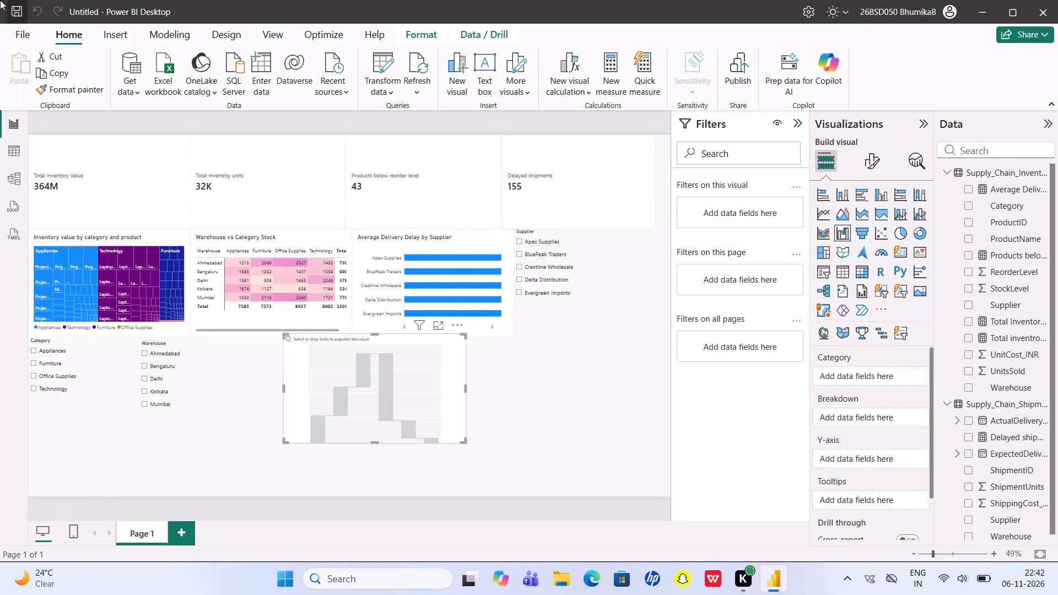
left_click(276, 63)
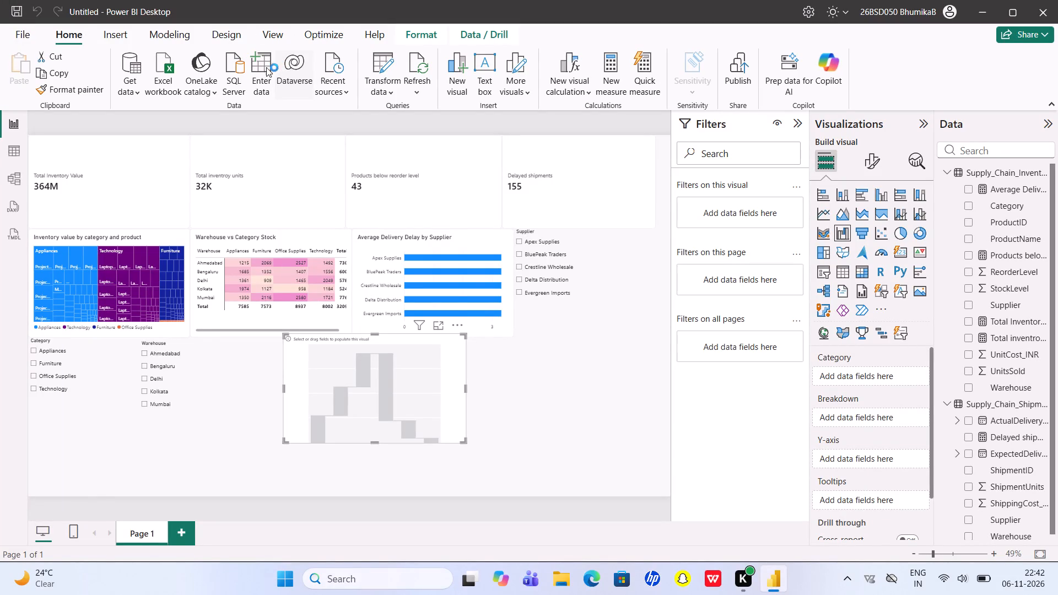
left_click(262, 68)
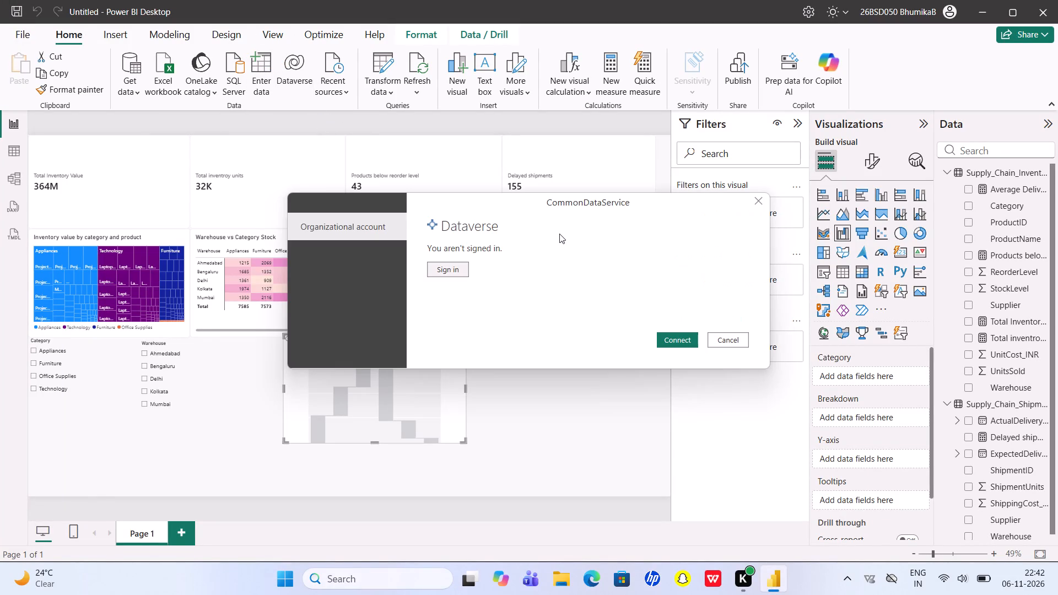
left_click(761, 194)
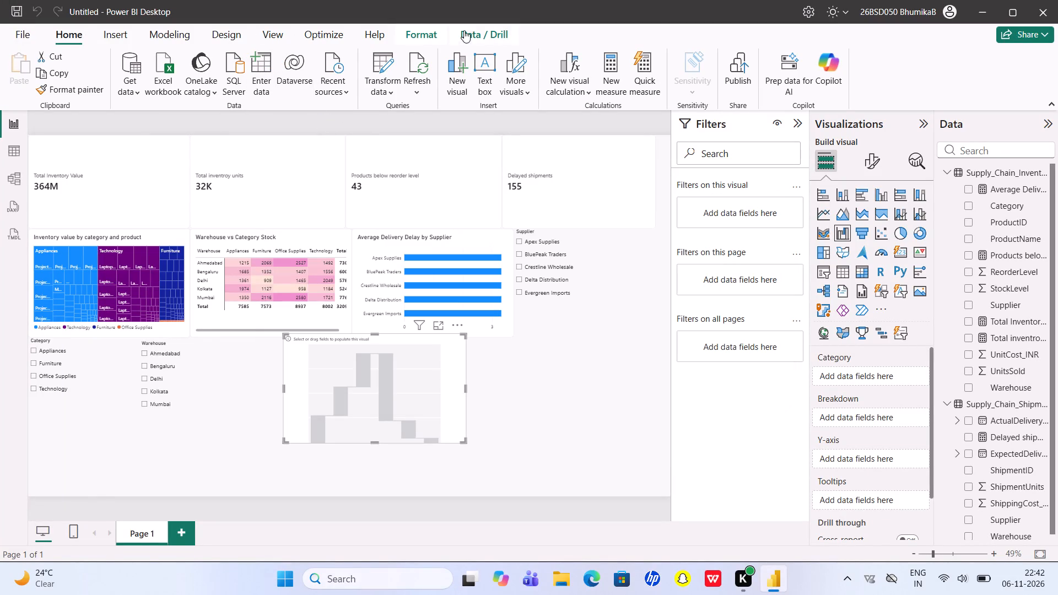
Start a new manually entered data table and name its first column Movement.
left_click(257, 71)
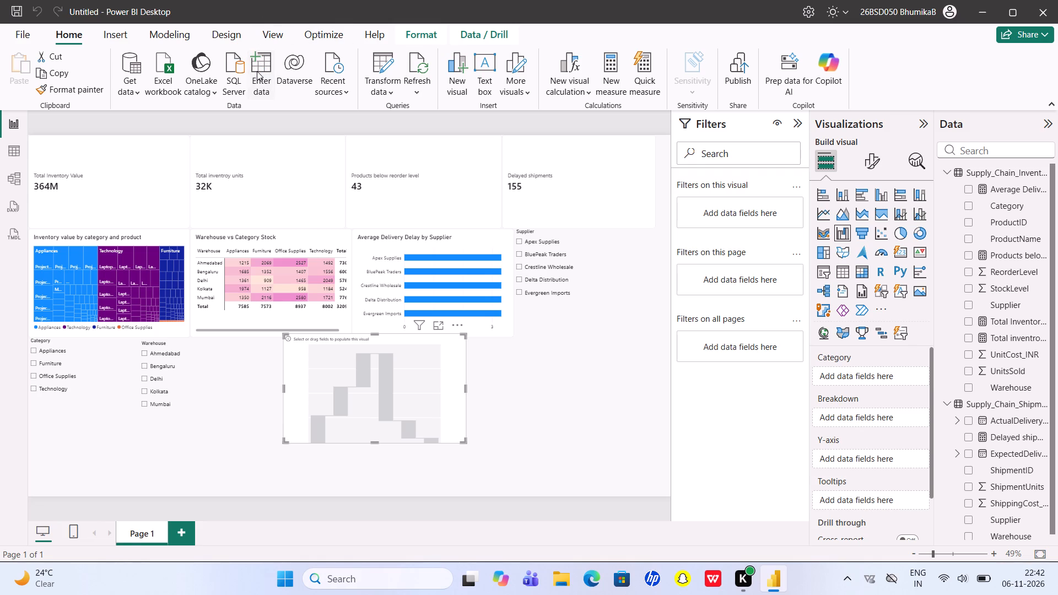
left_click(306, 90)
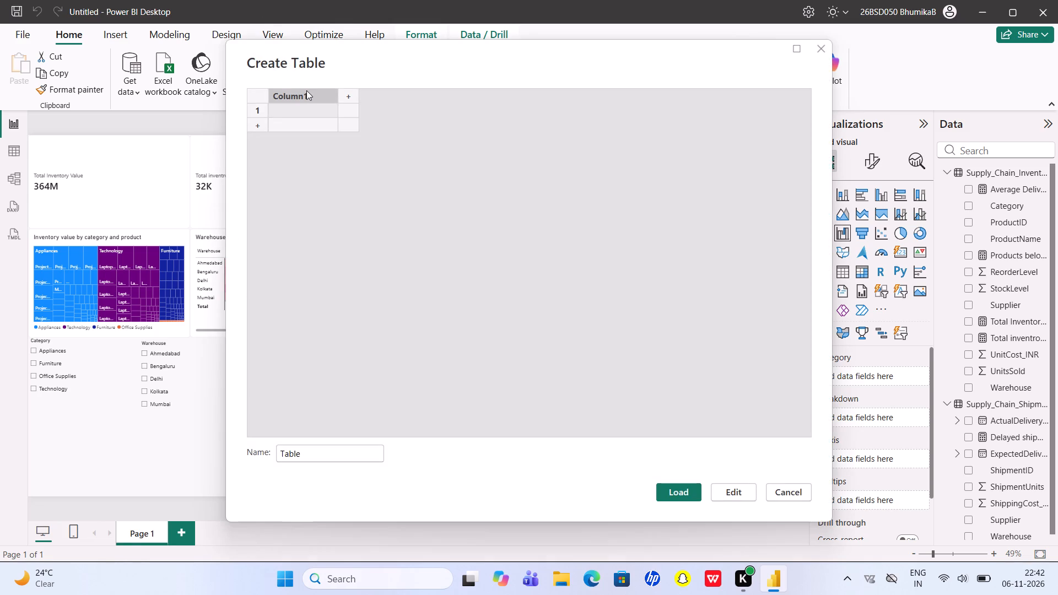
double_click(306, 90)
key("BackSpace")
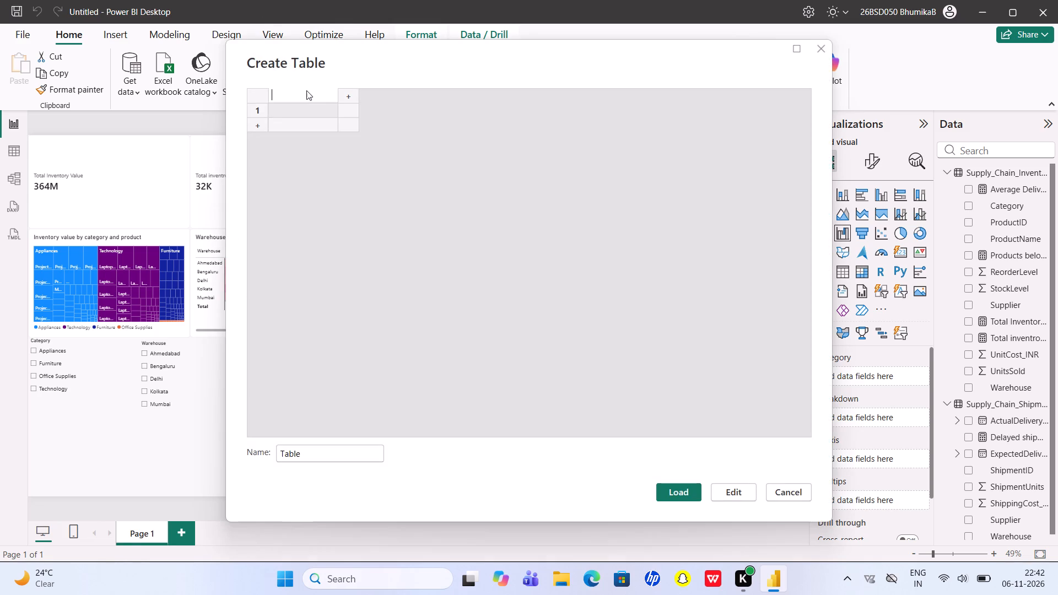
type("Move")
type("ment")
Add a second column to the new table and enter Movement in its header.
left_click(347, 98)
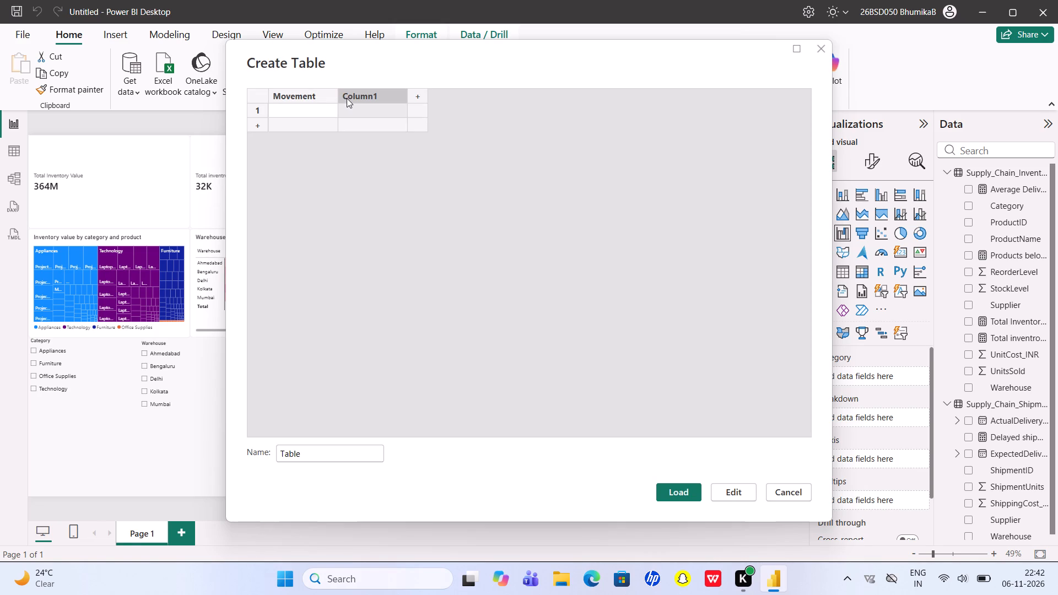
type("Movement")
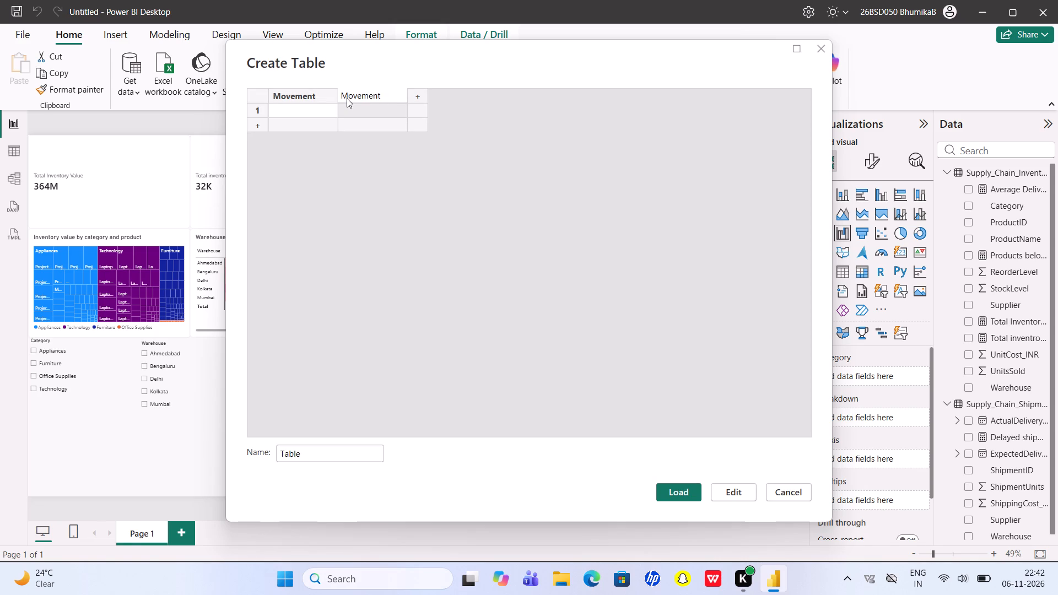
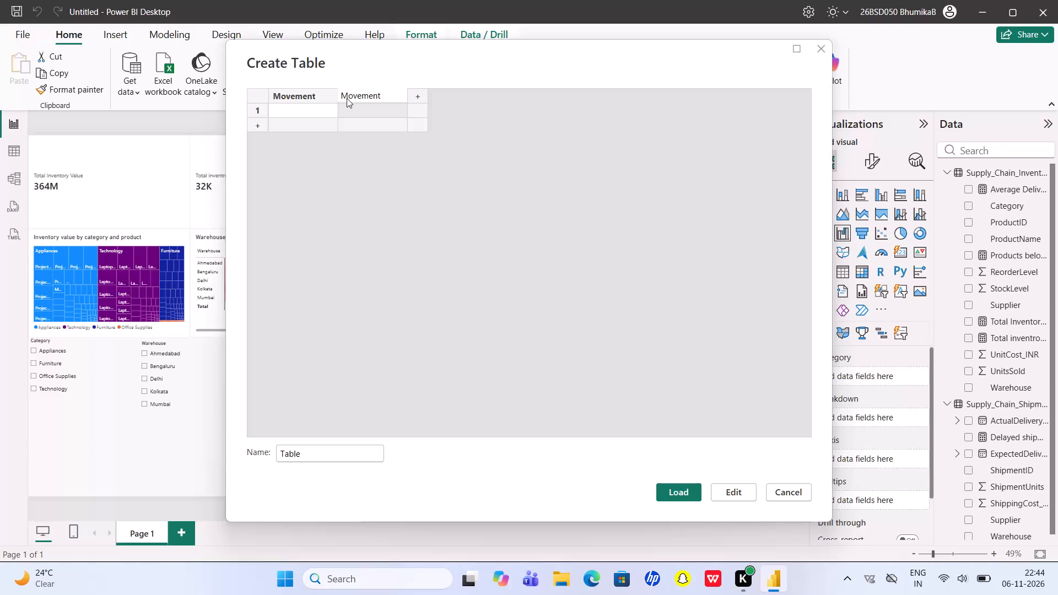
Complete the second column's header with Units so that it reads Movement Units.
type("Units")
left_click(427, 91)
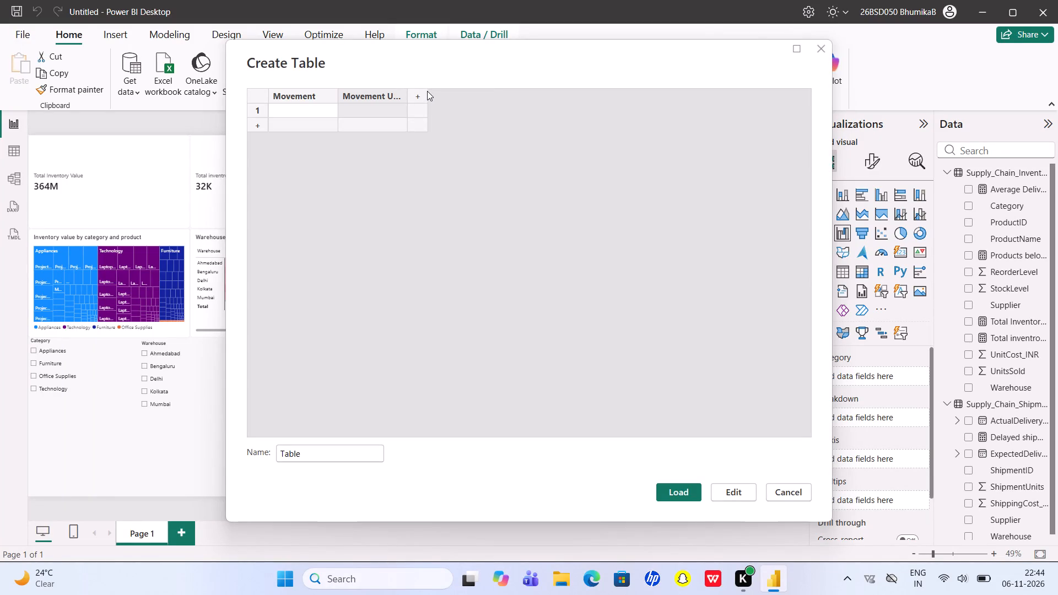
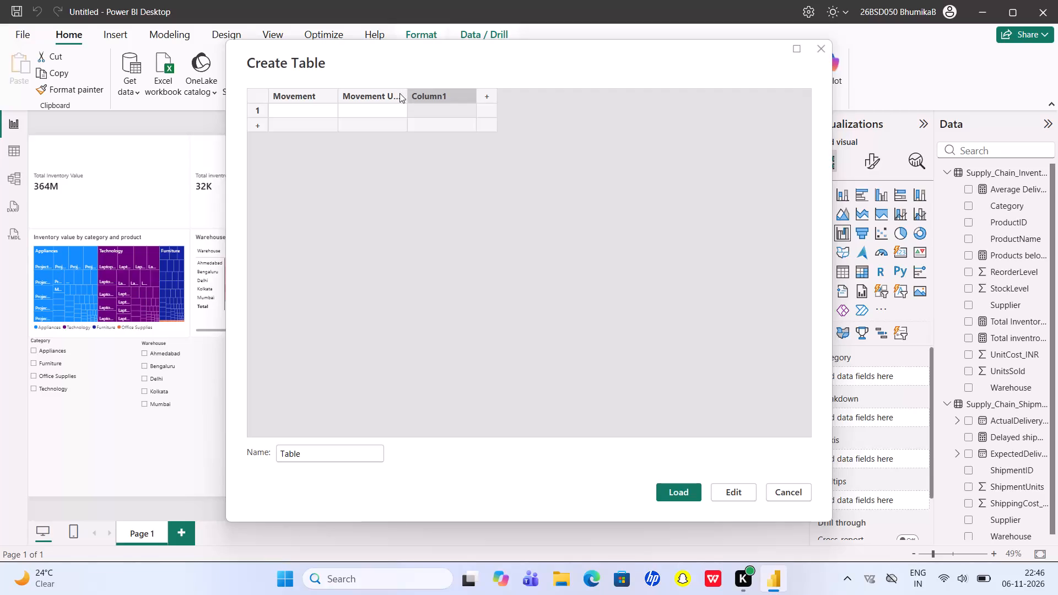
Rename the second column's header as Movement type.
left_click(400, 93)
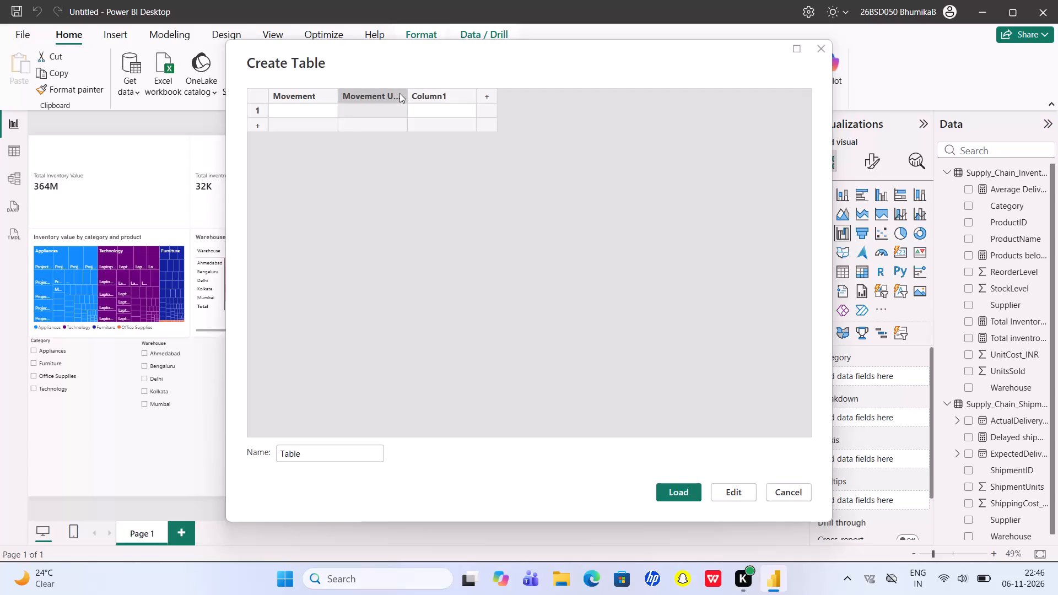
key("BackSpace")
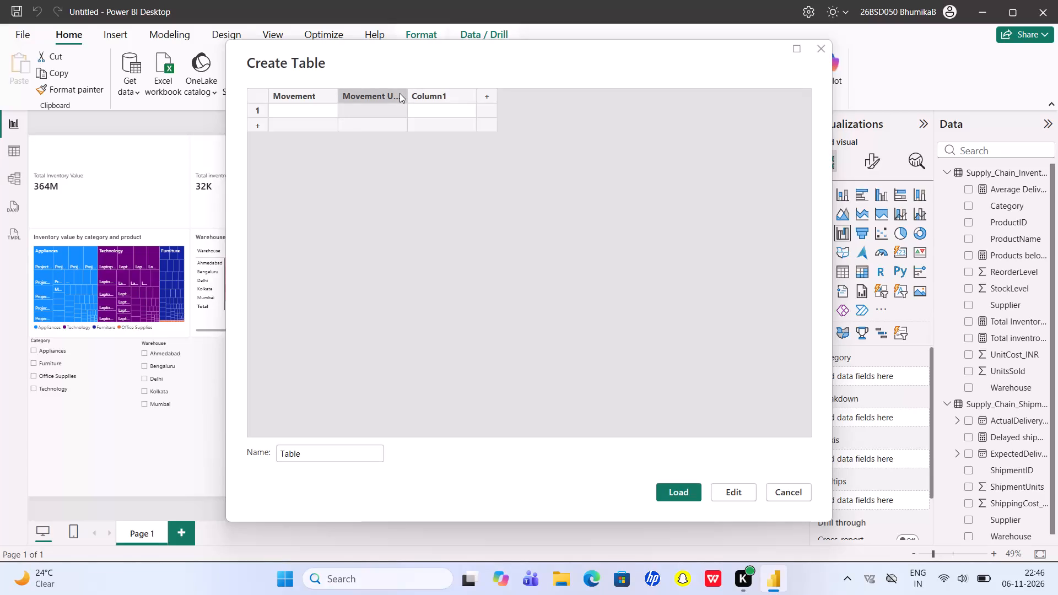
double_click(390, 95)
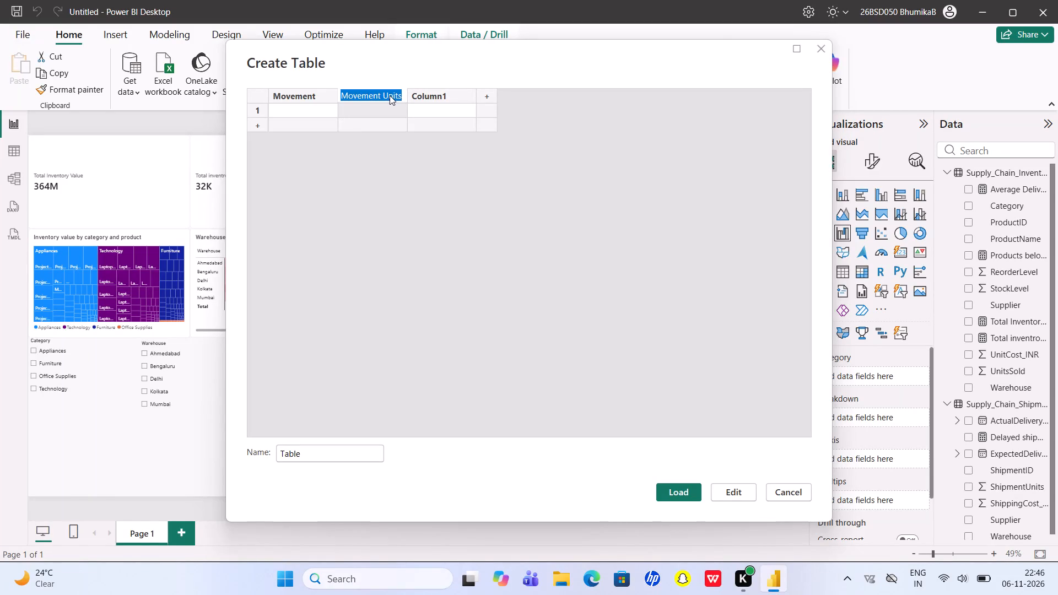
key("BackSpace")
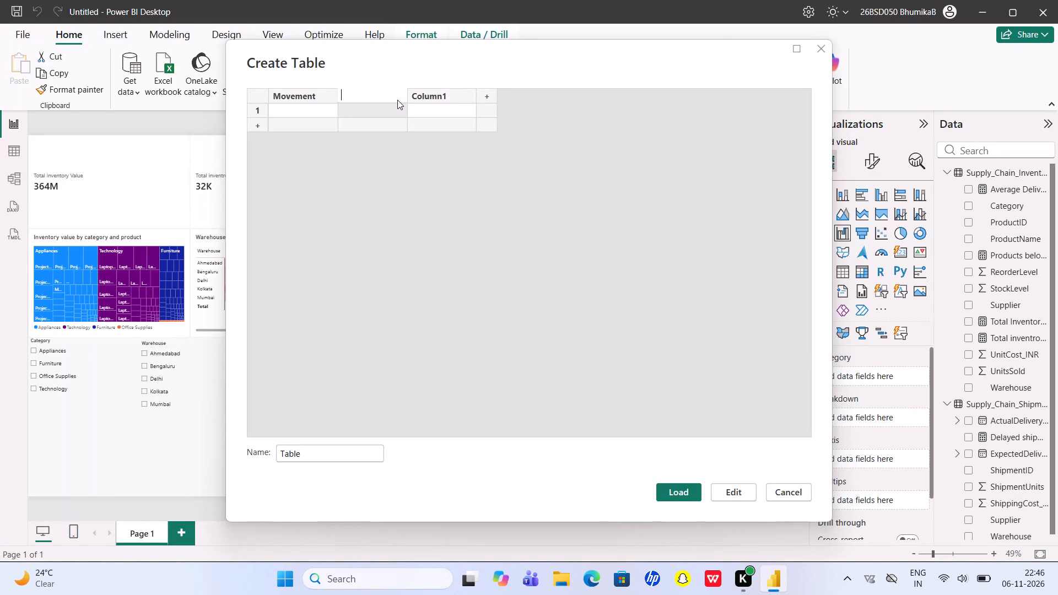
type("Mov")
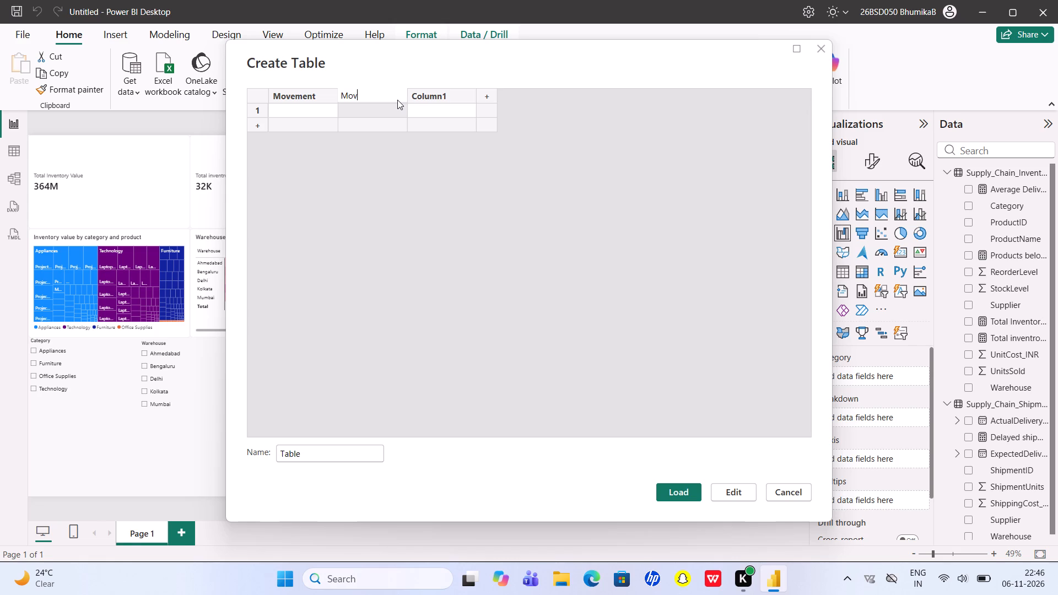
type("ement")
key("space")
type("type")
Rename the third column's header as Units.
left_click(449, 93)
left_click(449, 93)
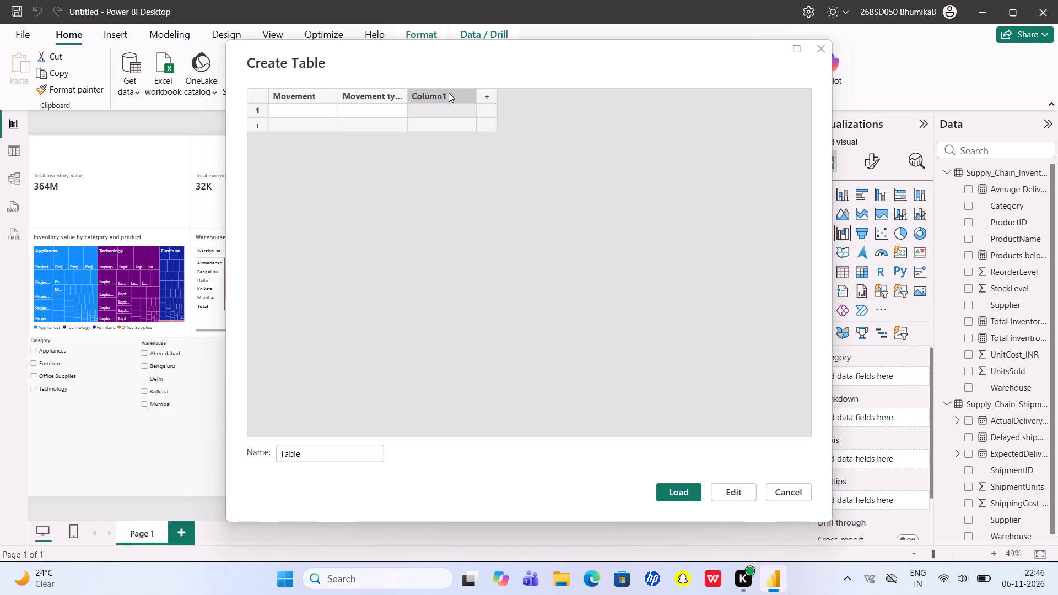
key("BackSpace")
key("BackSpace")
double_click(449, 93)
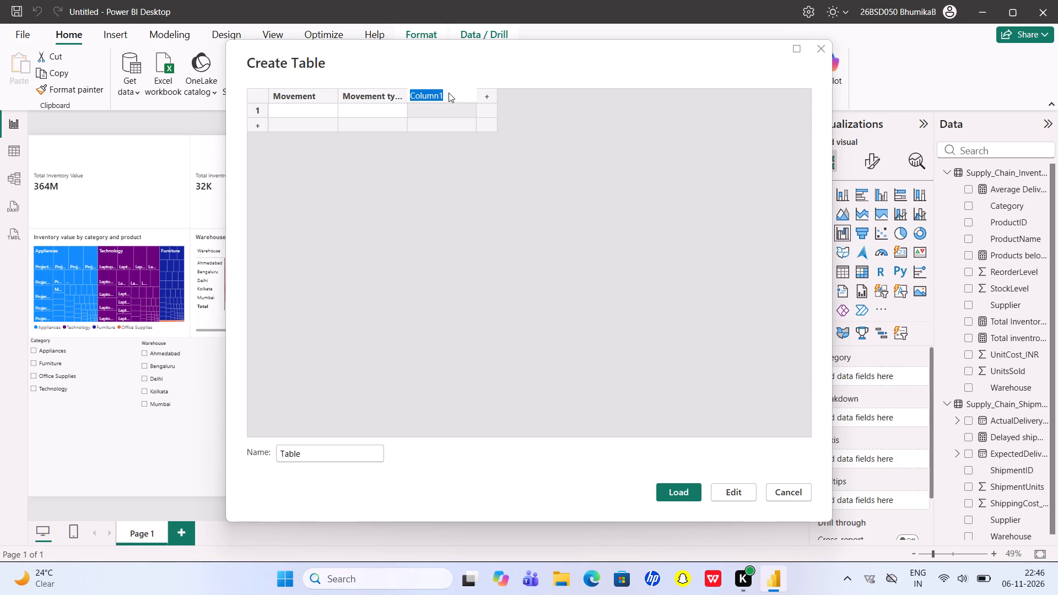
key("BackSpace")
type("units")
key("BackSpace")
key("BackSpace")
key("BackSpace")
key("BackSpace")
key("BackSpace")
key("BackSpace")
key("BackSpace")
key("BackSpace")
key("BackSpace")
key("BackSpace")
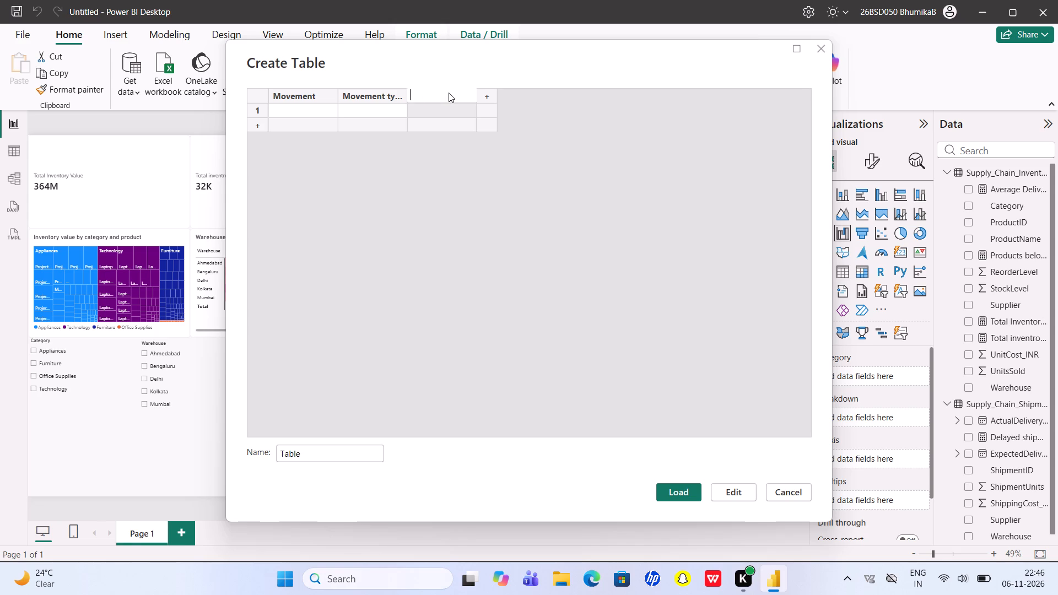
type("Units")
Fill the Movement column with Opening Stock, Stock Receipts and Stock issues in rows 1 to 3.
left_click(304, 109)
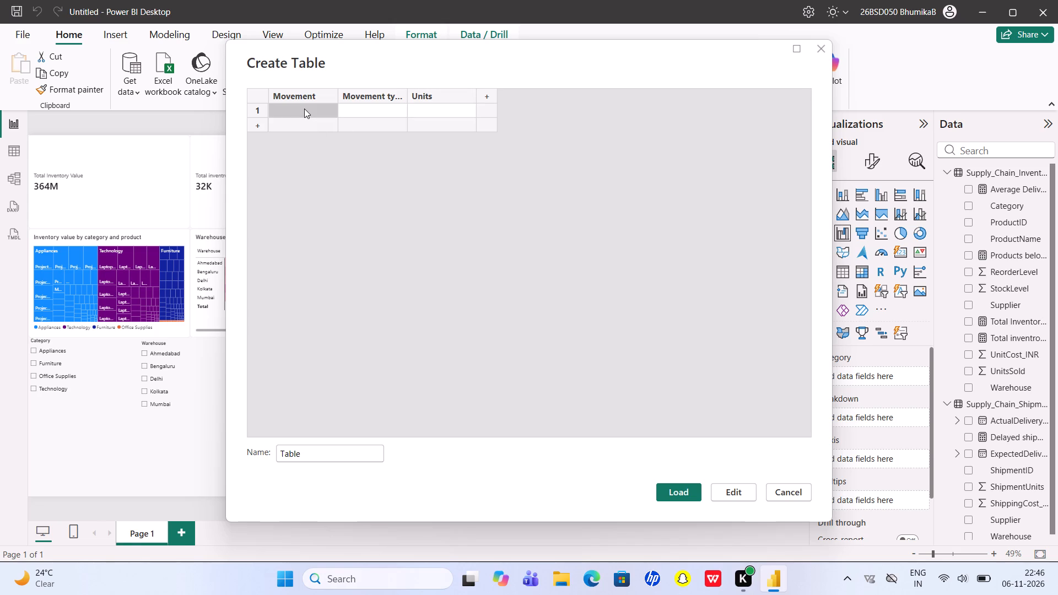
type("Opening Stock")
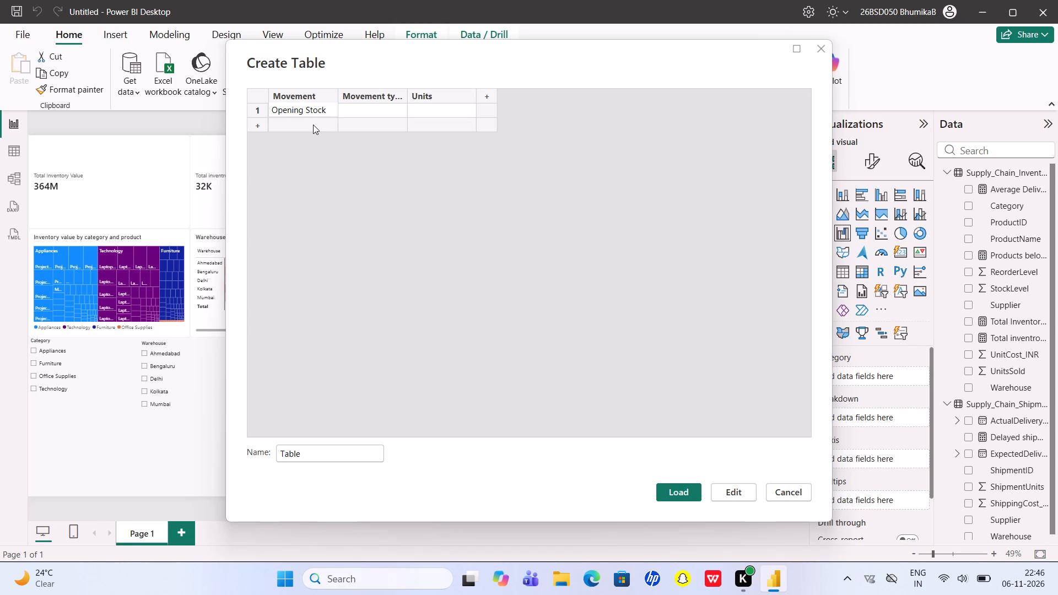
left_click(313, 125)
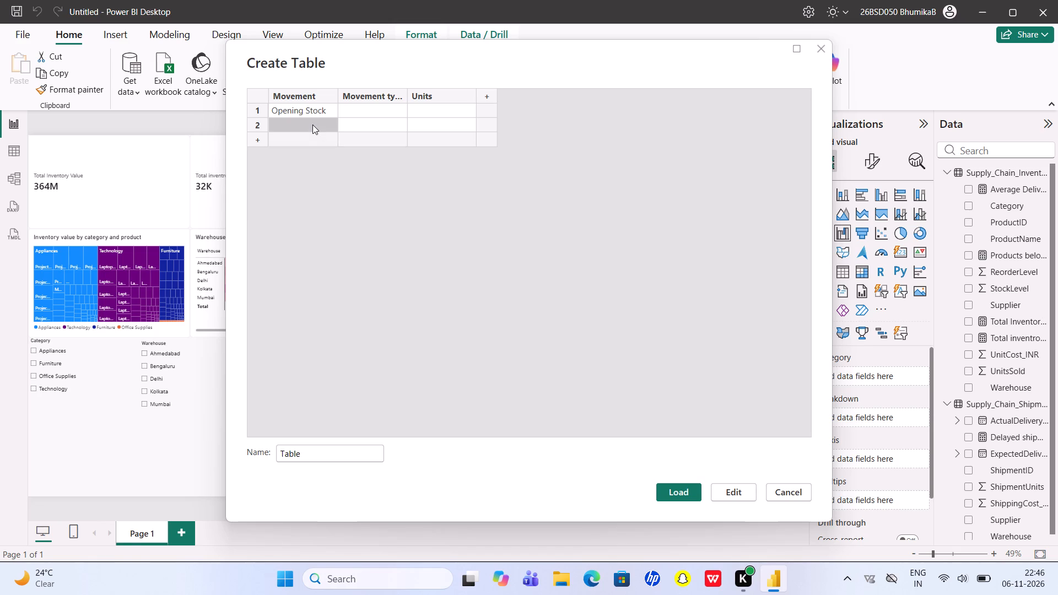
type("St")
type("ock Rece")
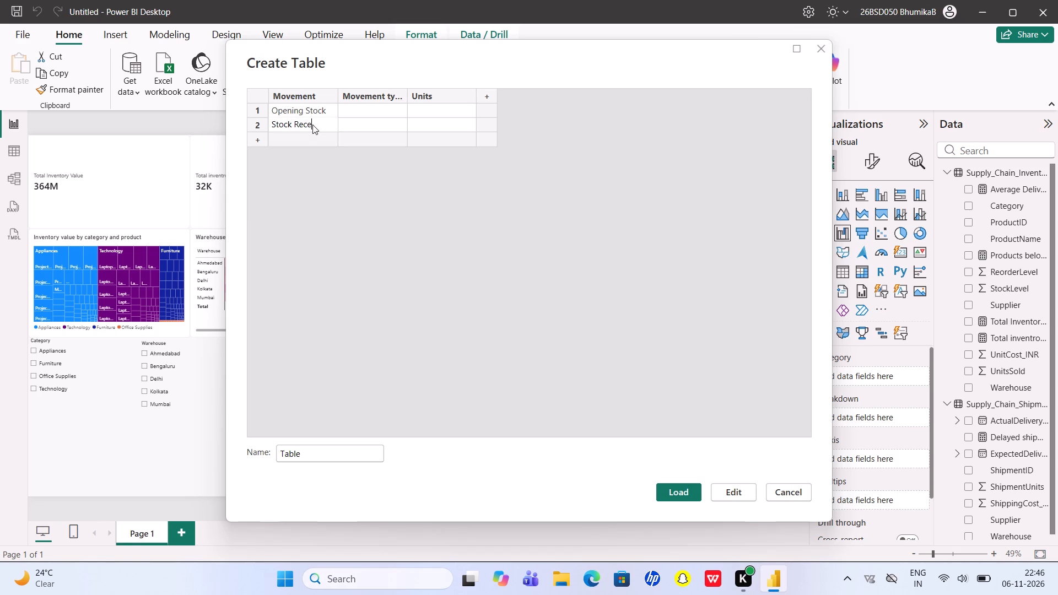
type("ipts")
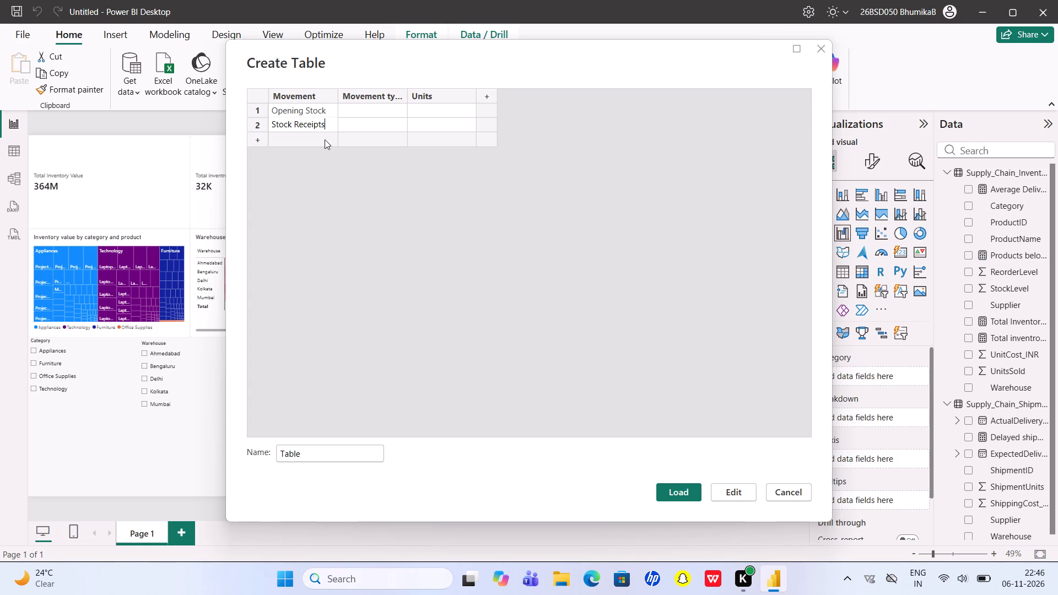
left_click(325, 139)
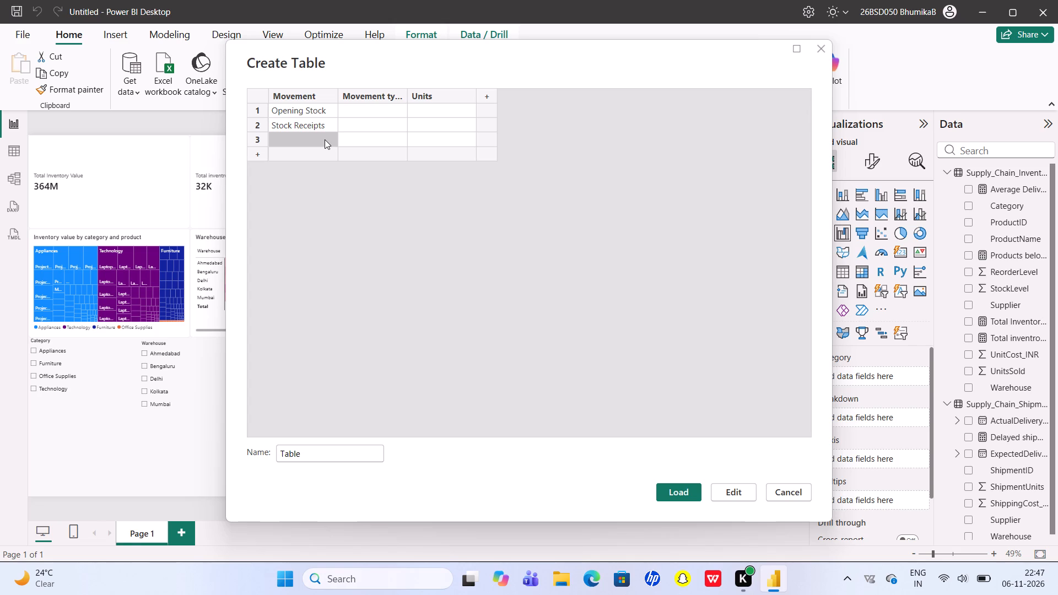
type("Stock issues")
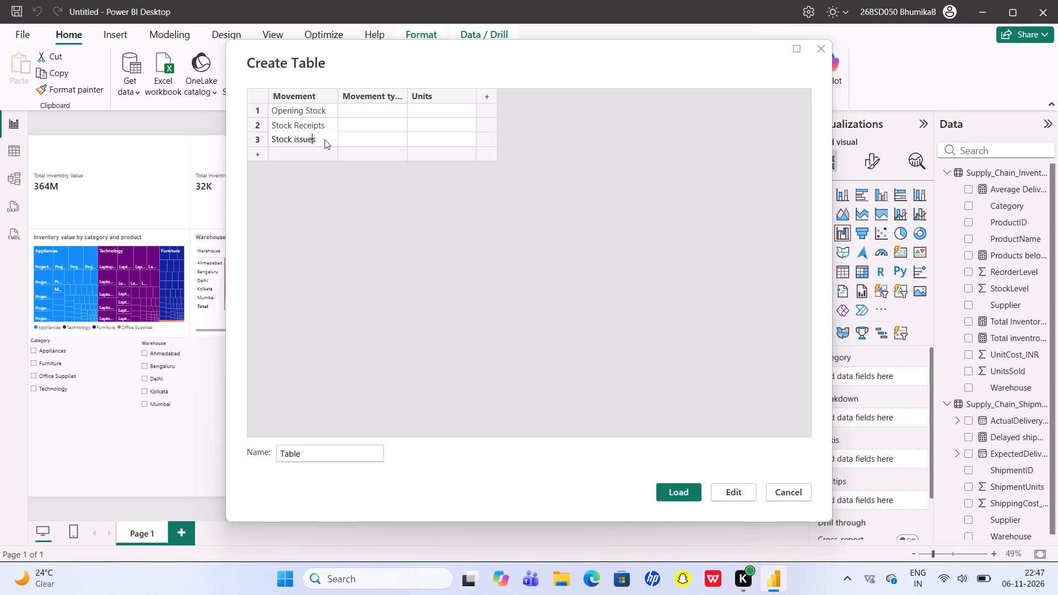
Fill the Movement type column with opening, receipt and issue for the three rows.
left_click(384, 110)
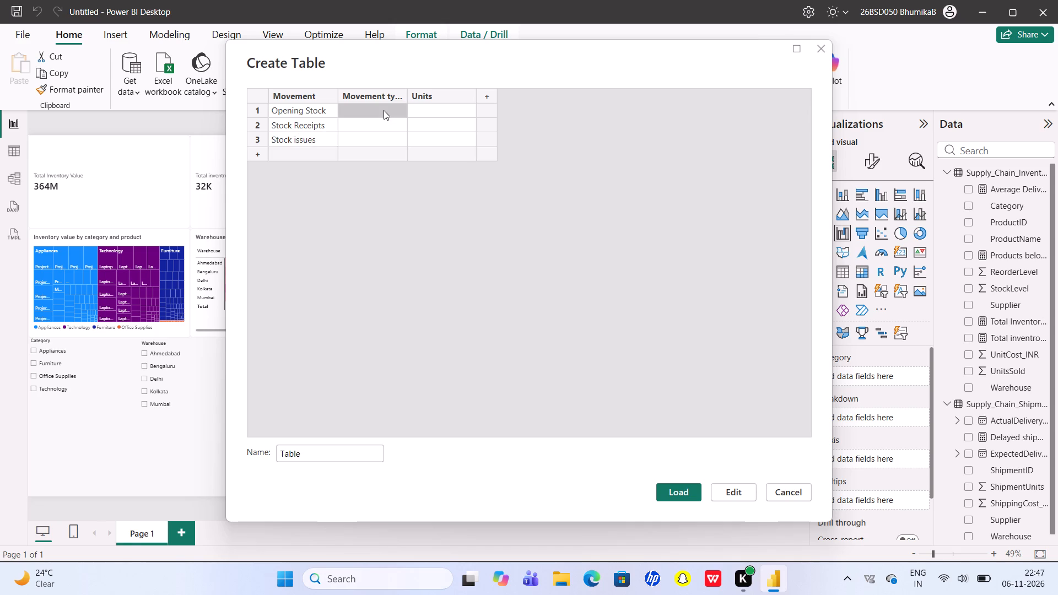
type("ope")
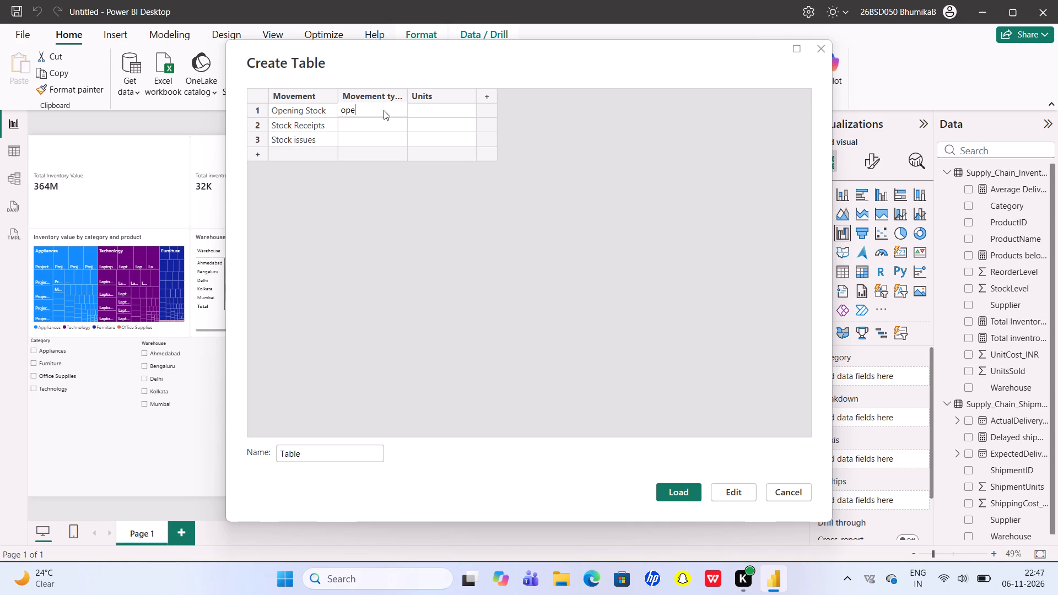
type("ning")
key("Return")
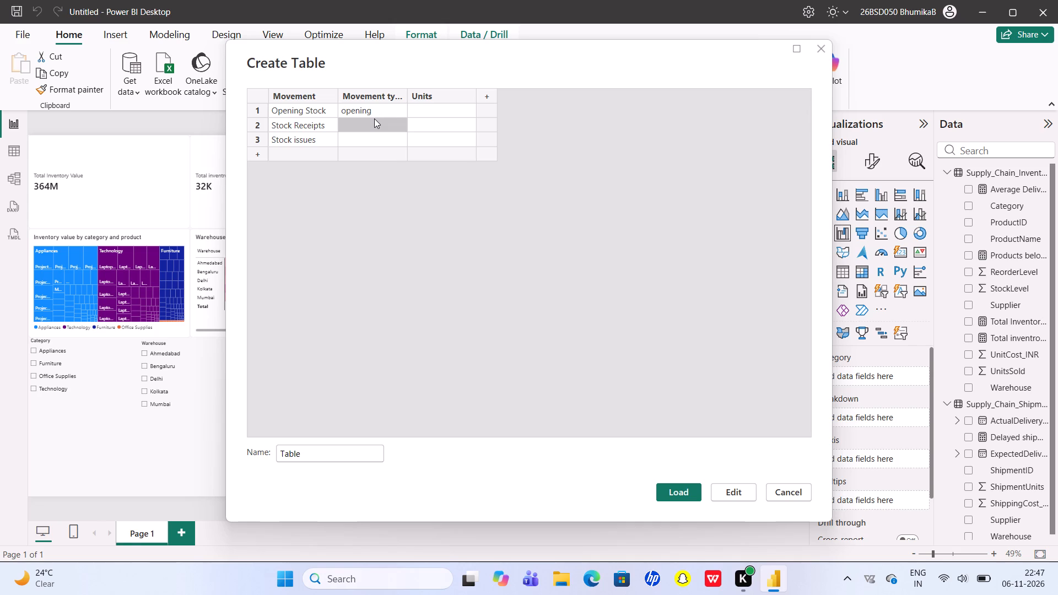
type("receipt")
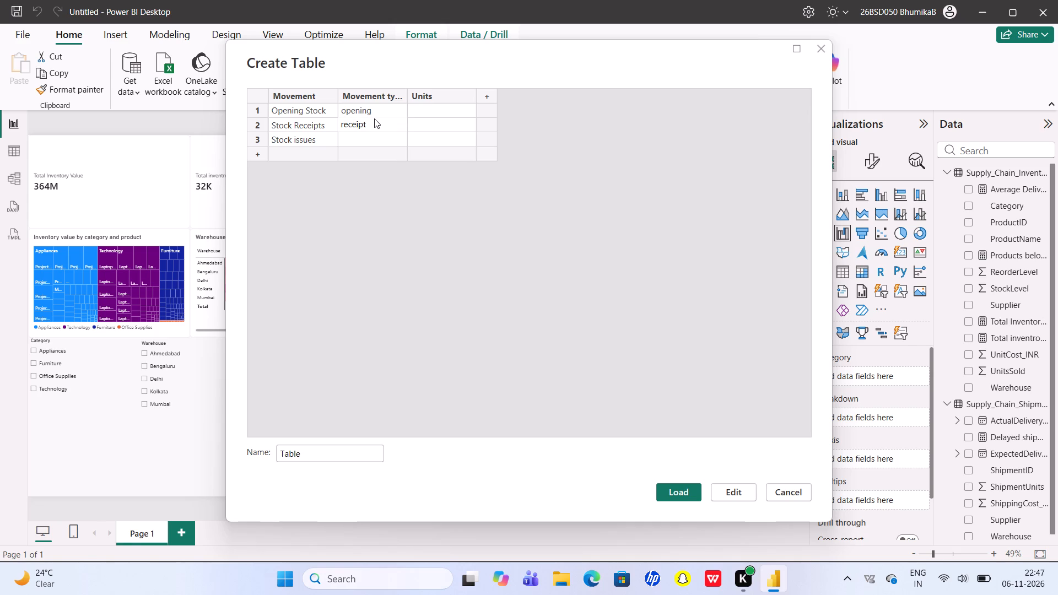
key("Return")
type("issue")
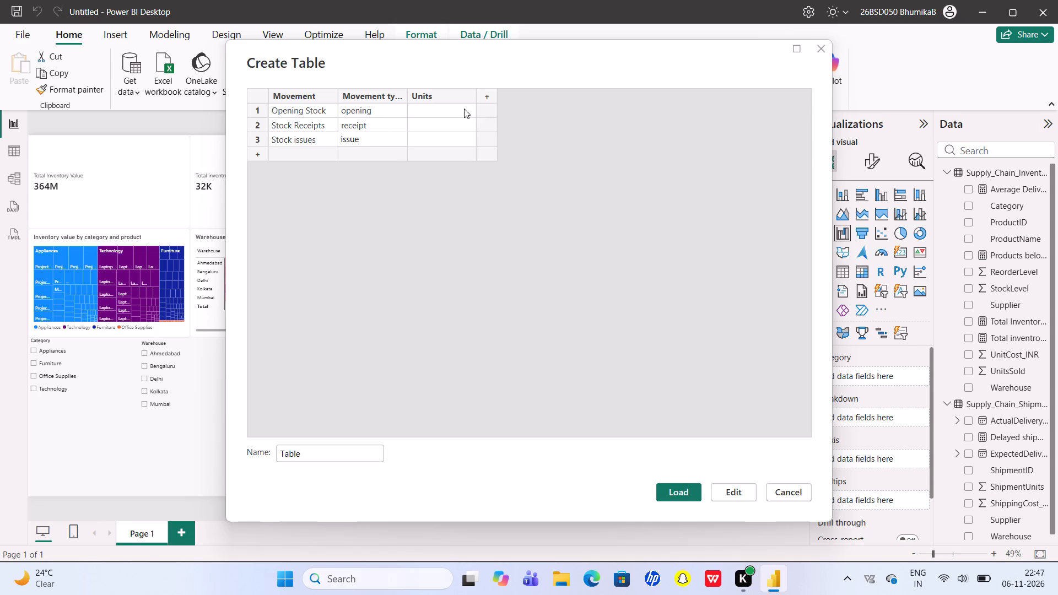
Fill the Units column with 10000 for Opening Stock, 3000 for Stock Receipts and -2000 for Stock issues.
left_click(462, 108)
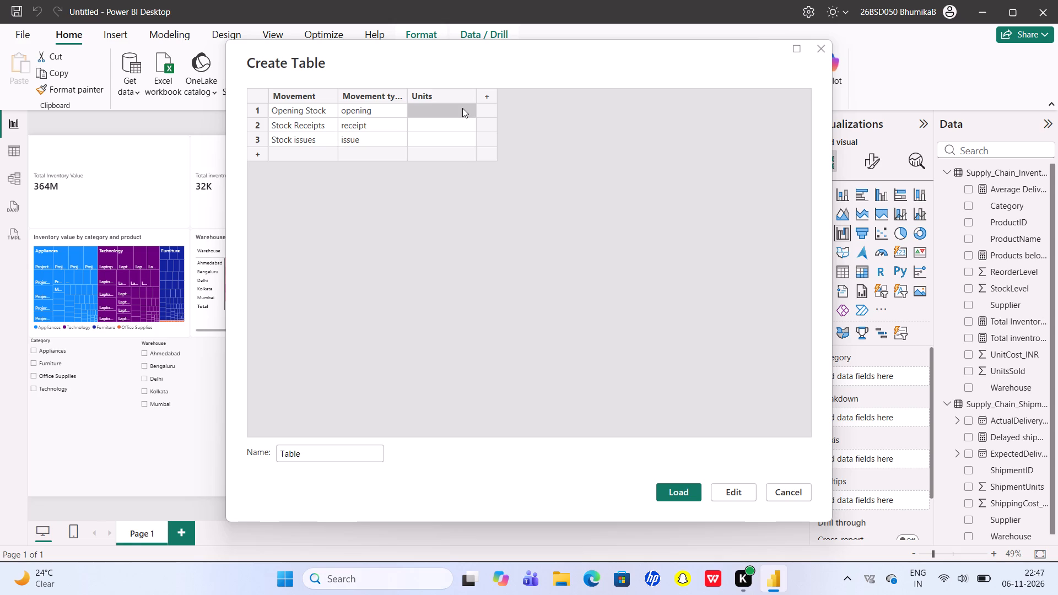
type("10")
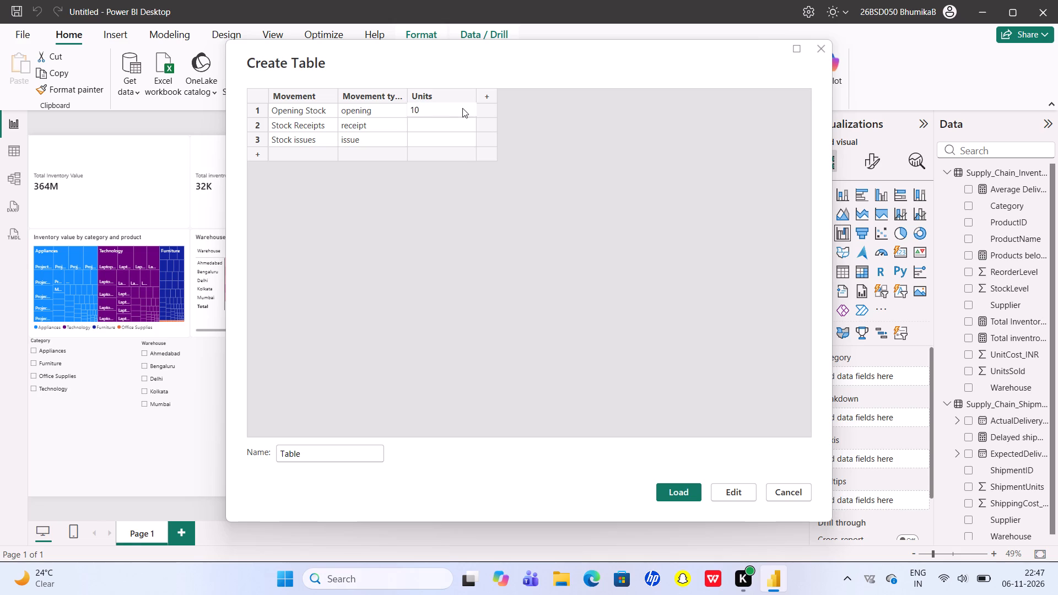
type("000")
key("Return")
type("30000")
key("BackSpace")
key("Return")
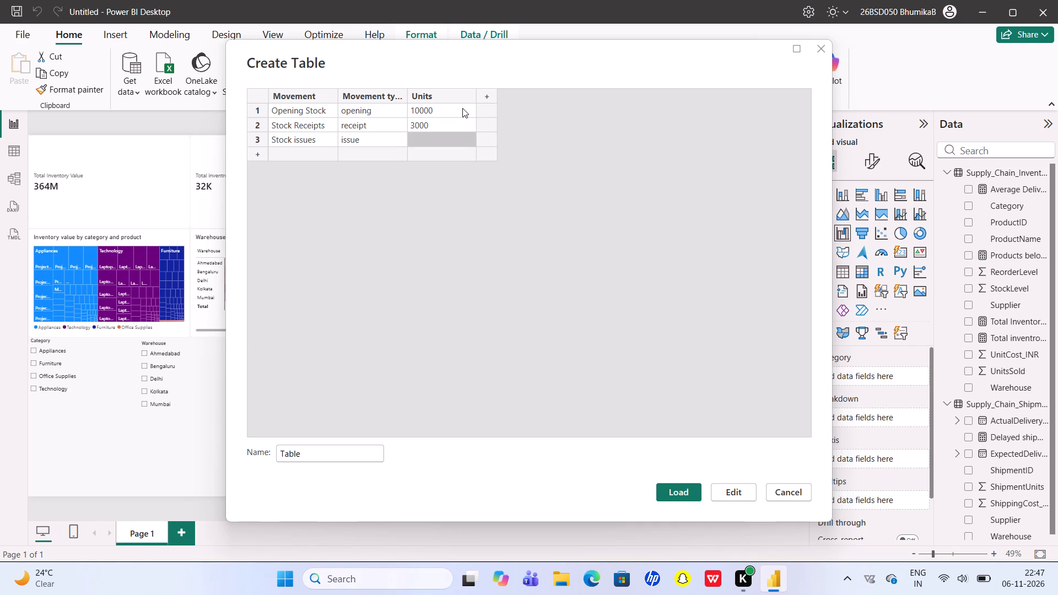
type("-2000")
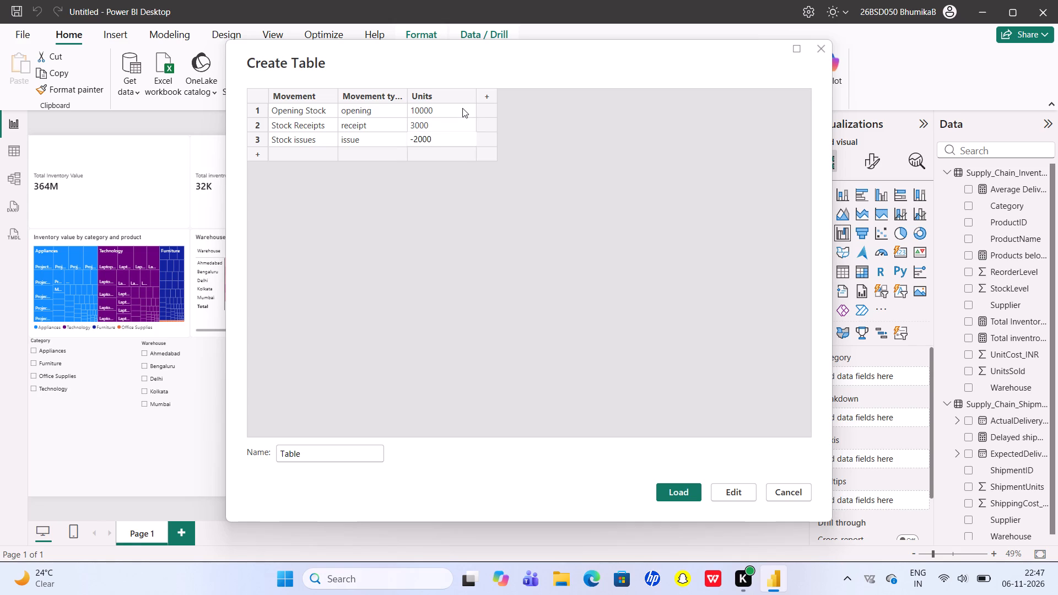
Name the new table Inventory_Movement.
left_click(300, 464)
left_click(307, 458)
key("backslash")
key("BackSpace")
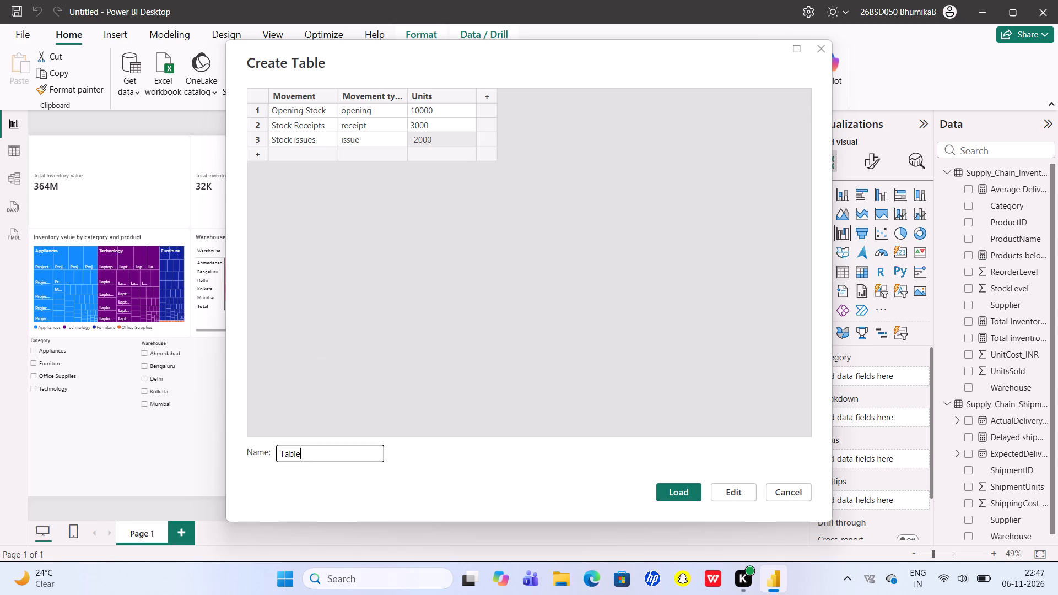
key("BackSpace")
key("BackSpace")
key("BackSpace")
key("BackSpace")
key("BackSpace")
key("BackSpace")
key("BackSpace")
type("inventory")
key("space")
left_click(285, 458)
key("BackSpace")
key("BackSpace")
type("In")
left_click(327, 452)
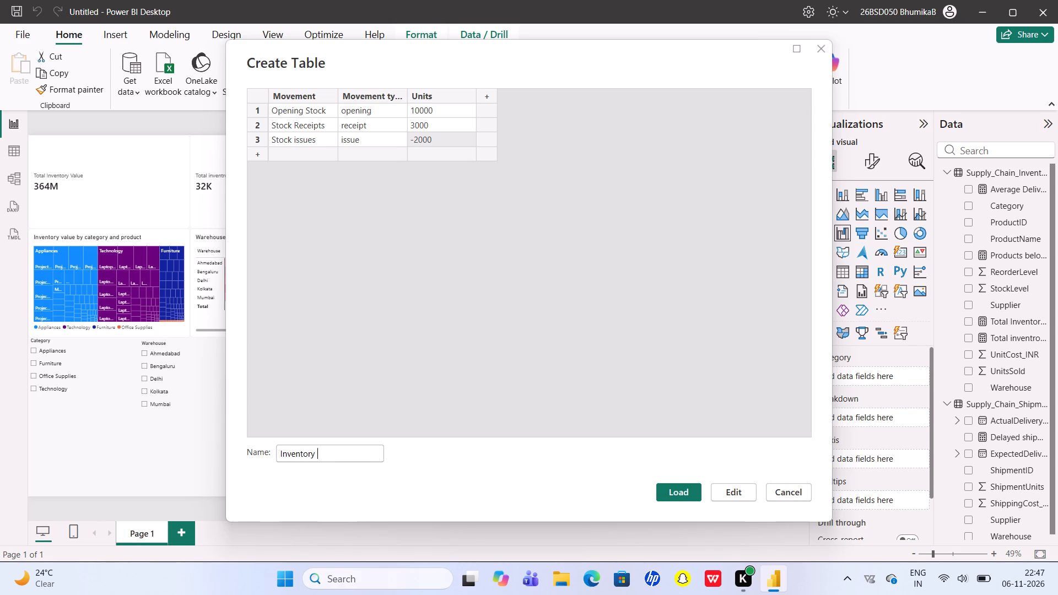
key("BackSpace")
key("shift+underscore")
type("Mo")
type("vement")
Load the Inventory_Movement table into the data model.
left_click(680, 497)
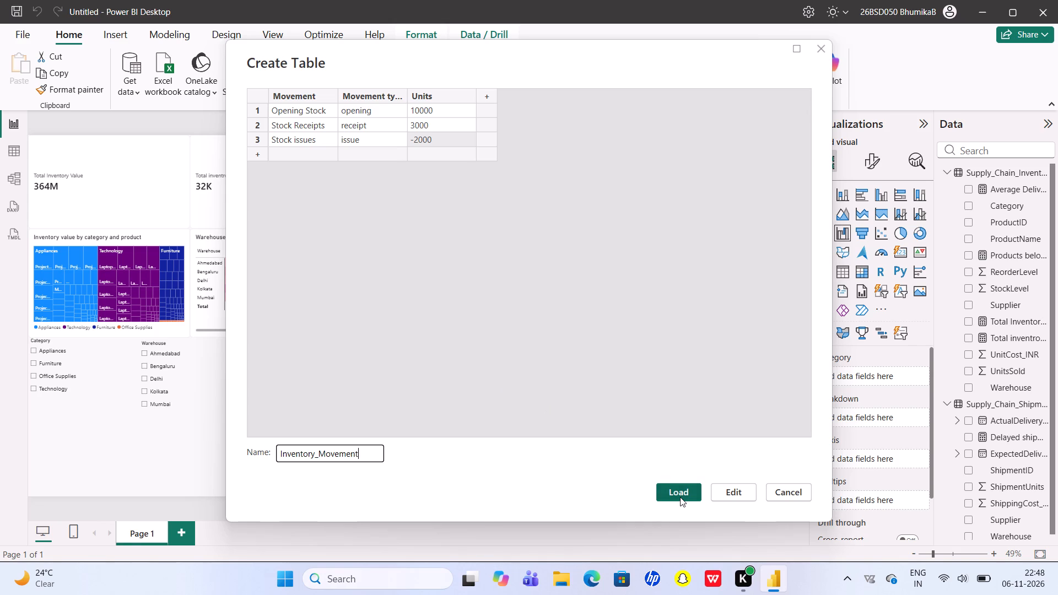
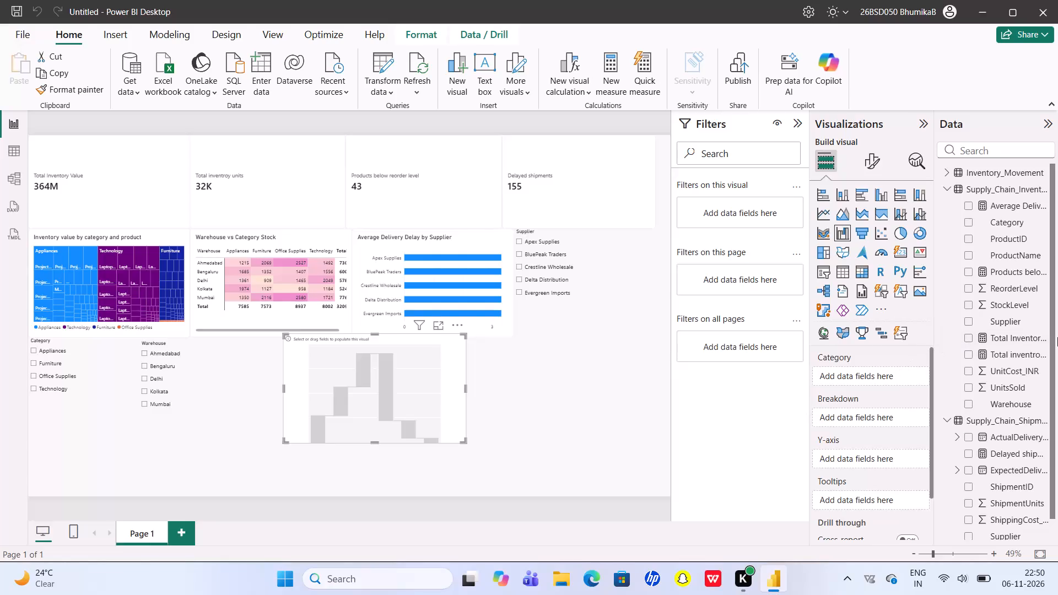
Expand the Inventory_Movement table in the data model to list its fields.
left_click(945, 163)
left_click(945, 169)
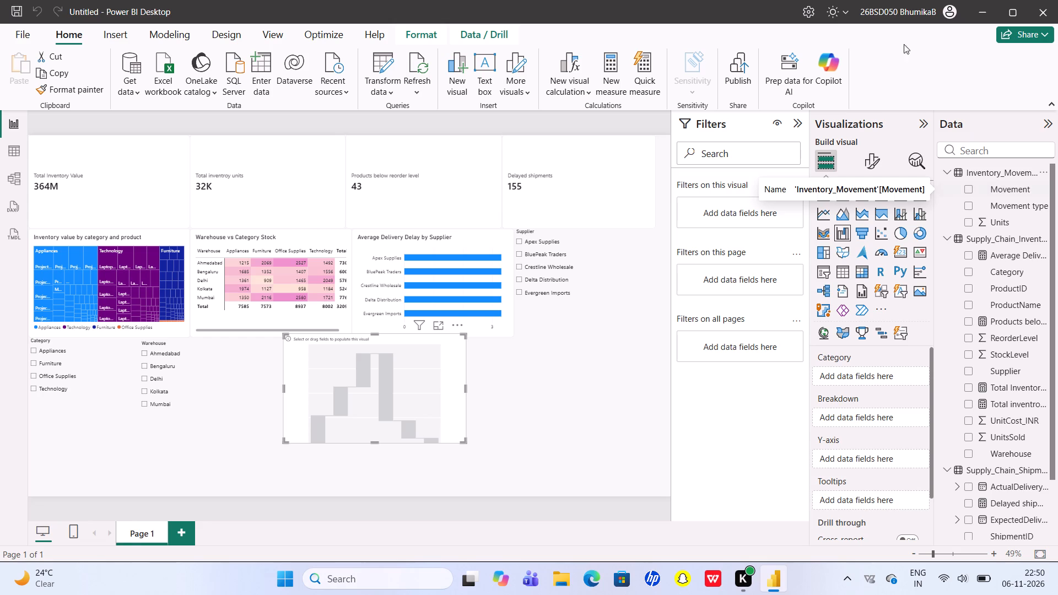
In Power Query, edit the Inventory_Movement source table to add a fourth row: Closing Stock, closing, 11000.
left_click(376, 61)
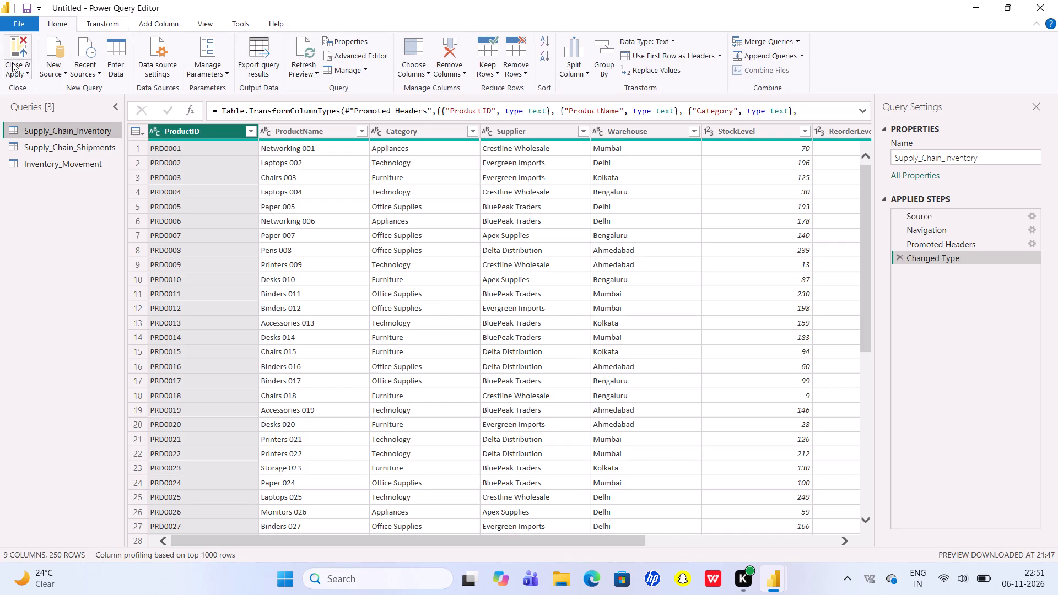
left_click(48, 169)
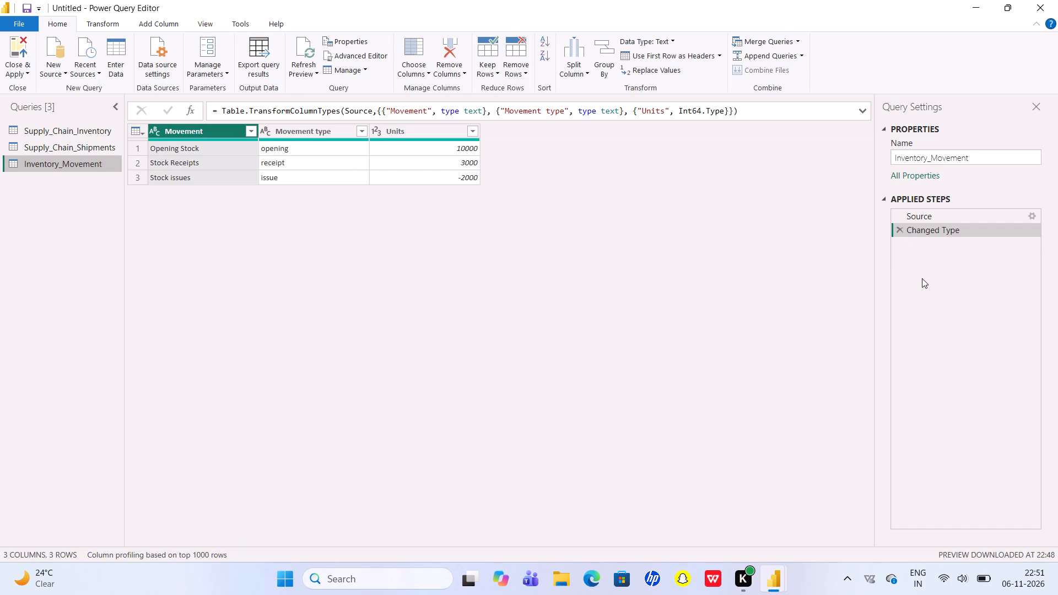
left_click(1030, 216)
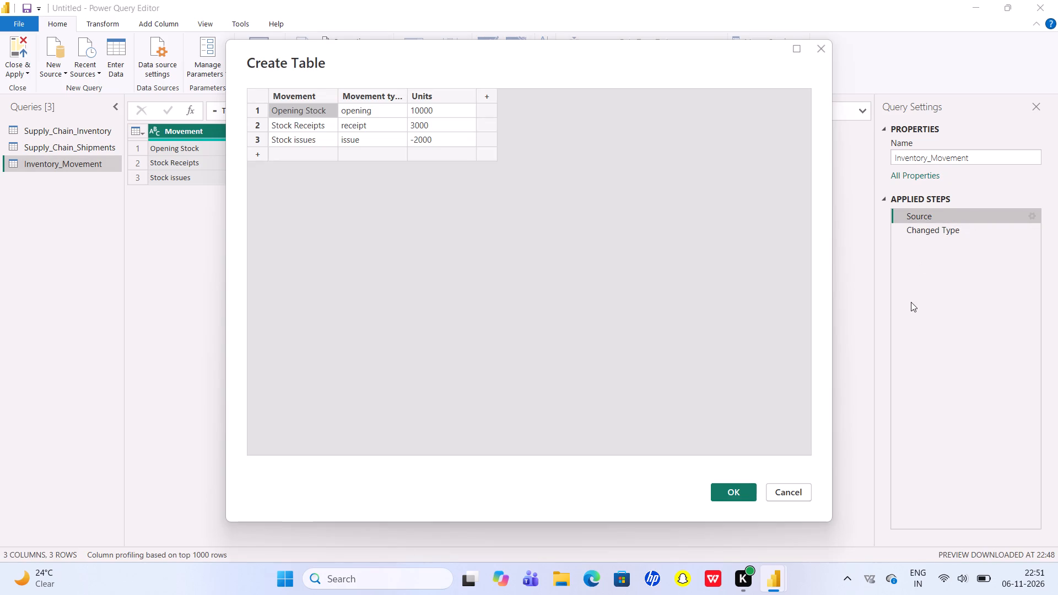
left_click(305, 152)
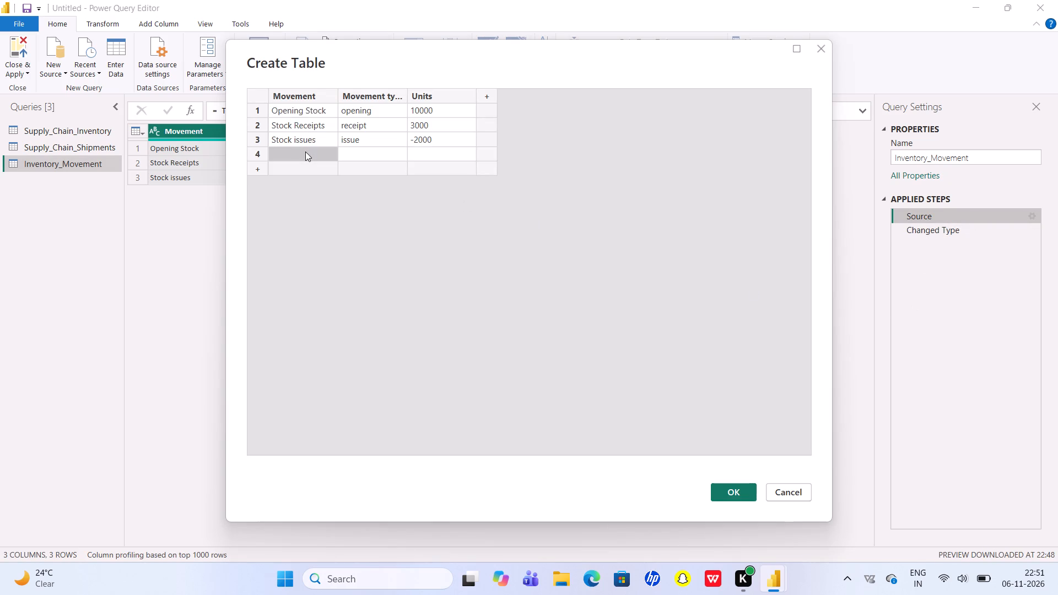
type("Closing")
key("space")
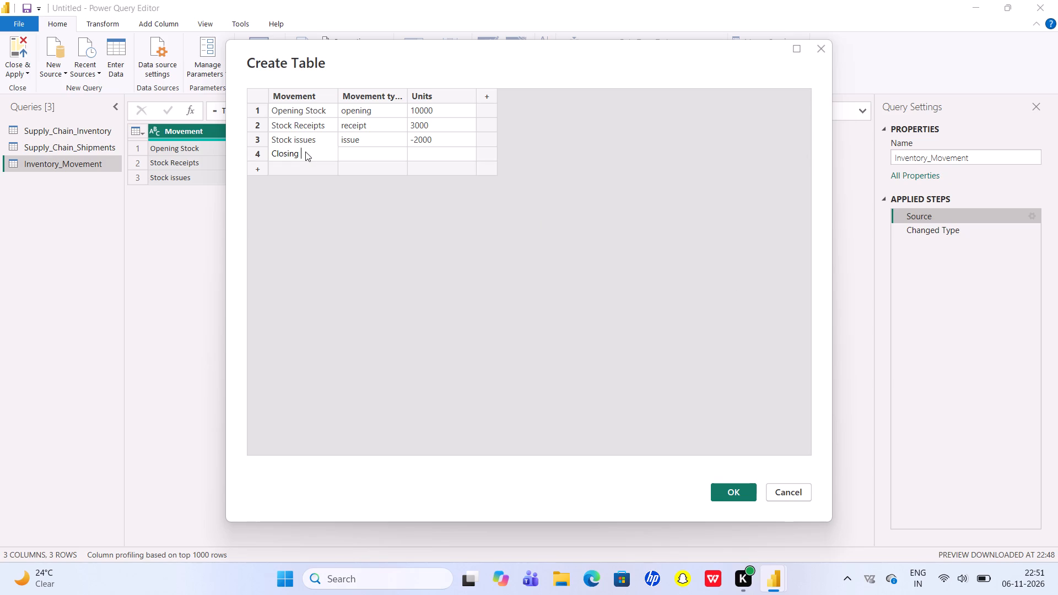
type("Stock")
left_click(363, 155)
type("closing")
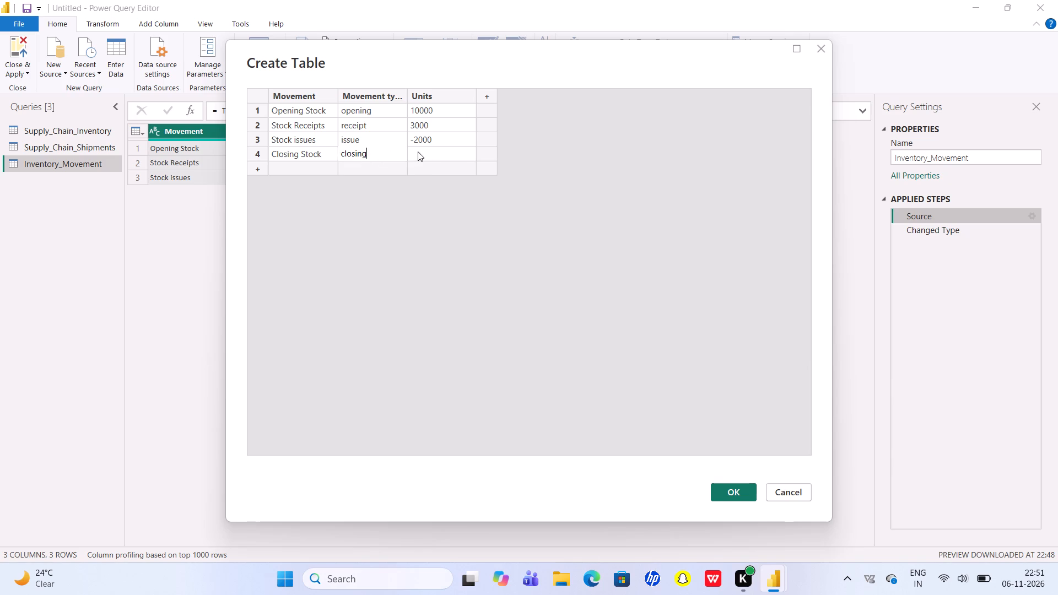
left_click(418, 152)
type("11")
type("000")
left_click(749, 493)
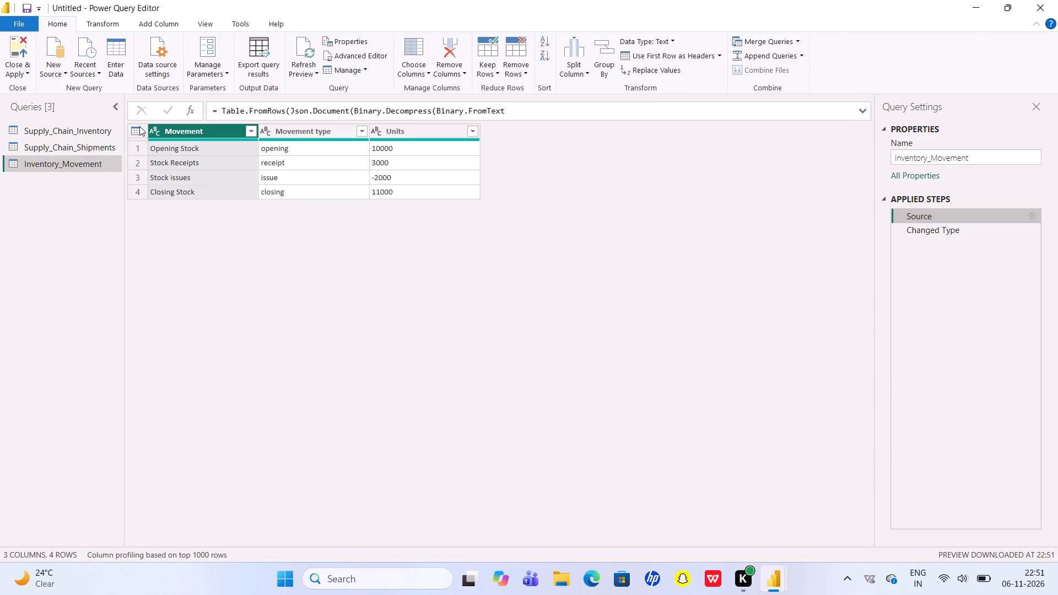
Apply the query changes to the data model and close the Power Query Editor.
left_click(15, 52)
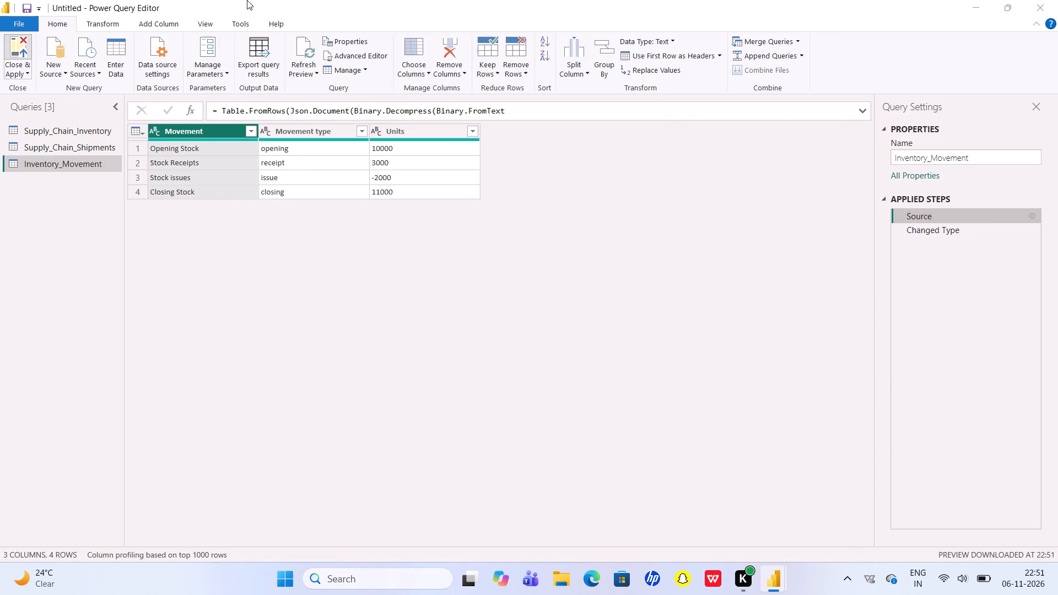
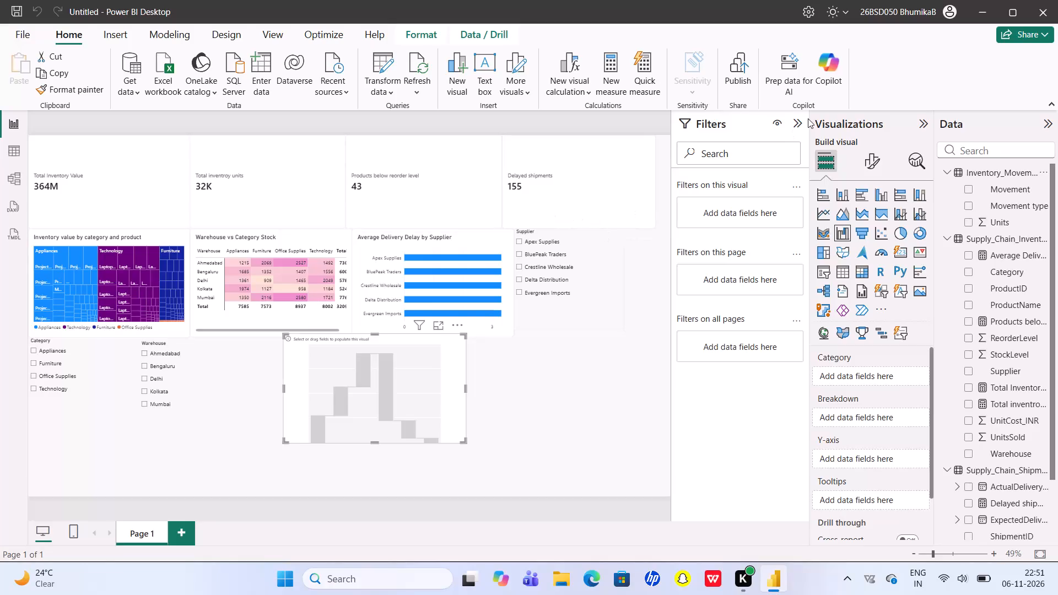
Populate the empty waterfall chart with Movement as its category and Units as its Y-axis values from Inventory_Movement.
left_click(969, 189)
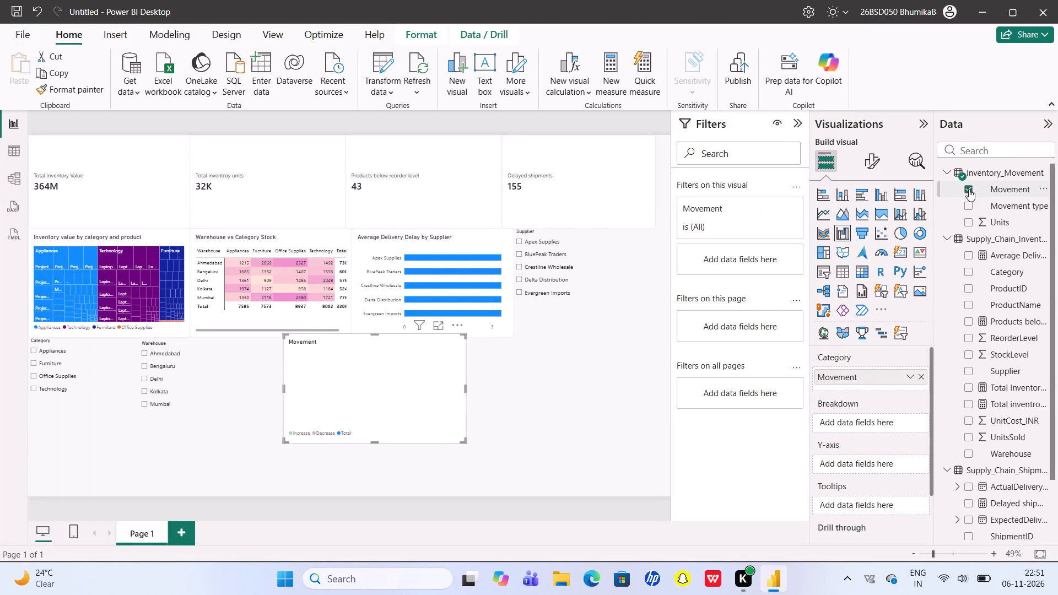
left_click(965, 221)
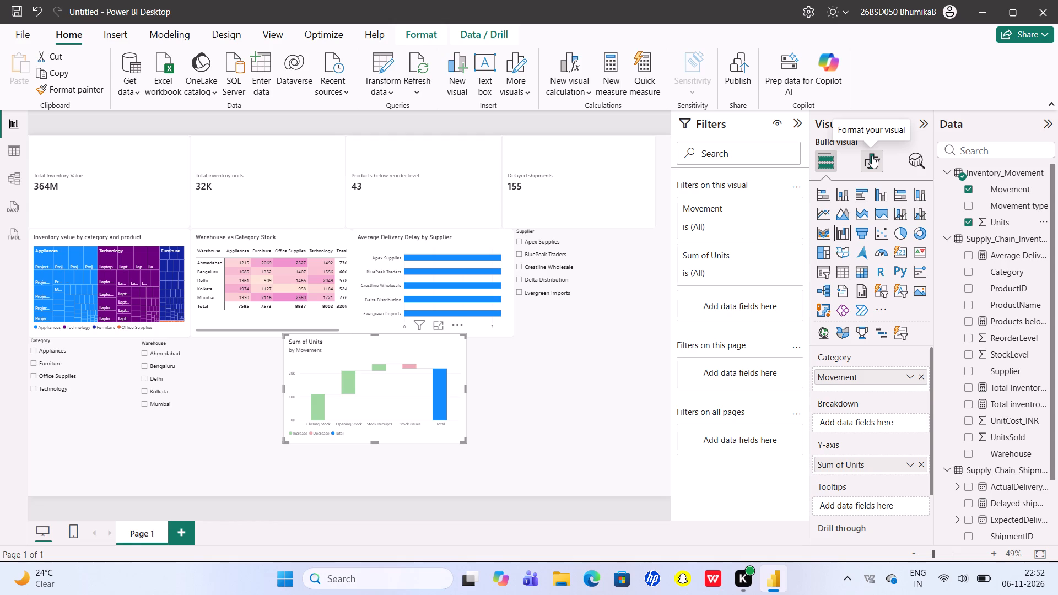
Turn off the waterfall chart's subtitle in its general title formatting.
left_click(872, 152)
left_click(868, 217)
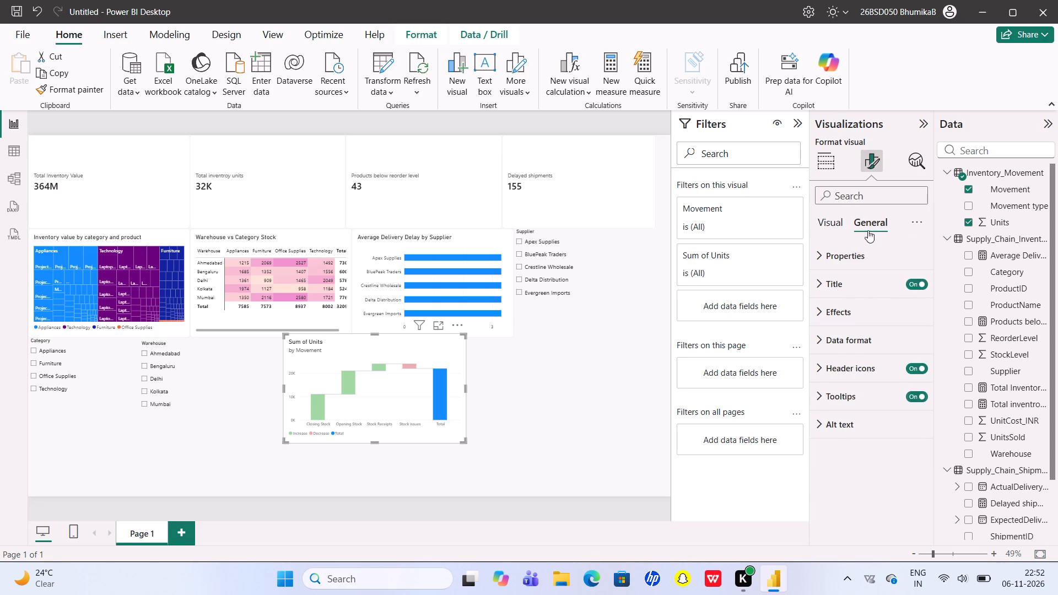
left_click(856, 285)
scroll(873, 413, "down", 1)
left_click(914, 522)
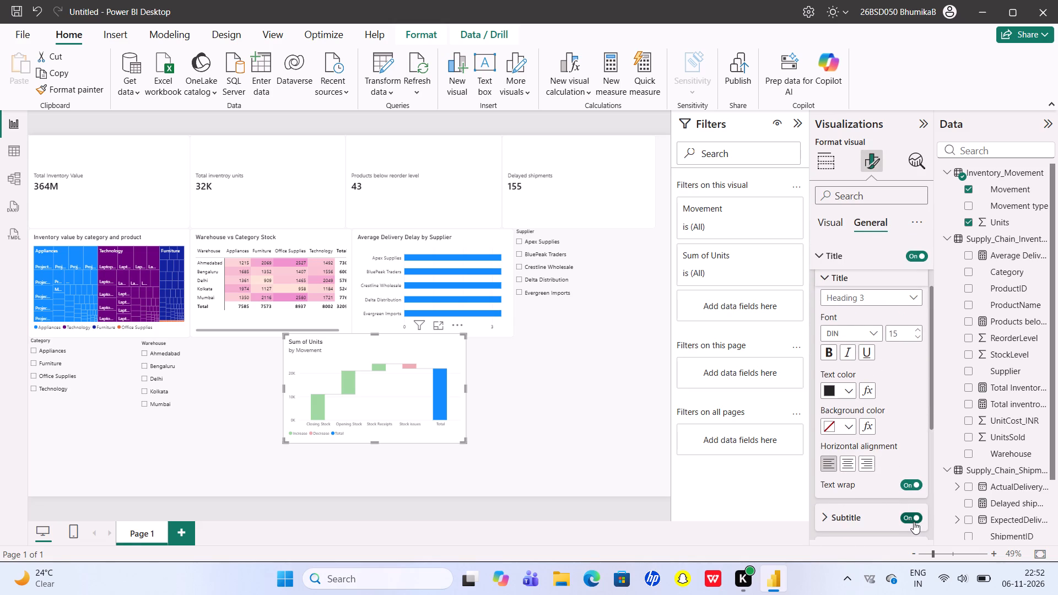
Clear the waterfall chart's existing title text completely.
scroll(894, 464, "up", 3)
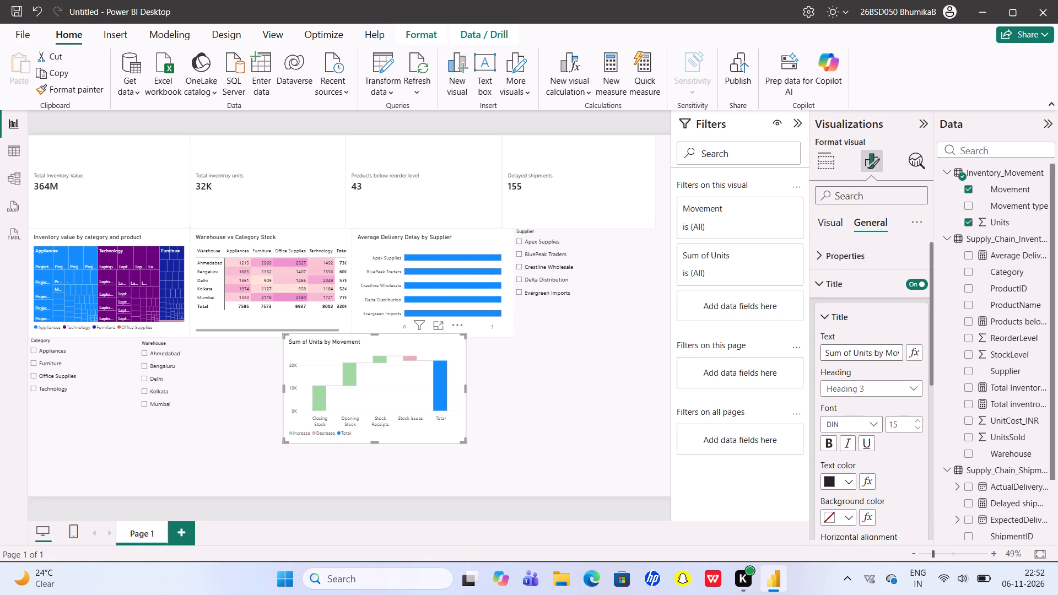
left_click(890, 355)
key("BackSpace")
key("BackSpace")
key("BackSpace")
key("BackSpace")
key("BackSpace")
key("BackSpace")
key("BackSpace")
key("BackSpace")
key("BackSpace")
key("BackSpace")
key("BackSpace")
key("BackSpace")
key("BackSpace")
key("BackSpace")
key("BackSpace")
key("BackSpace")
key("BackSpace")
key("BackSpace")
key("BackSpace")
key("BackSpace")
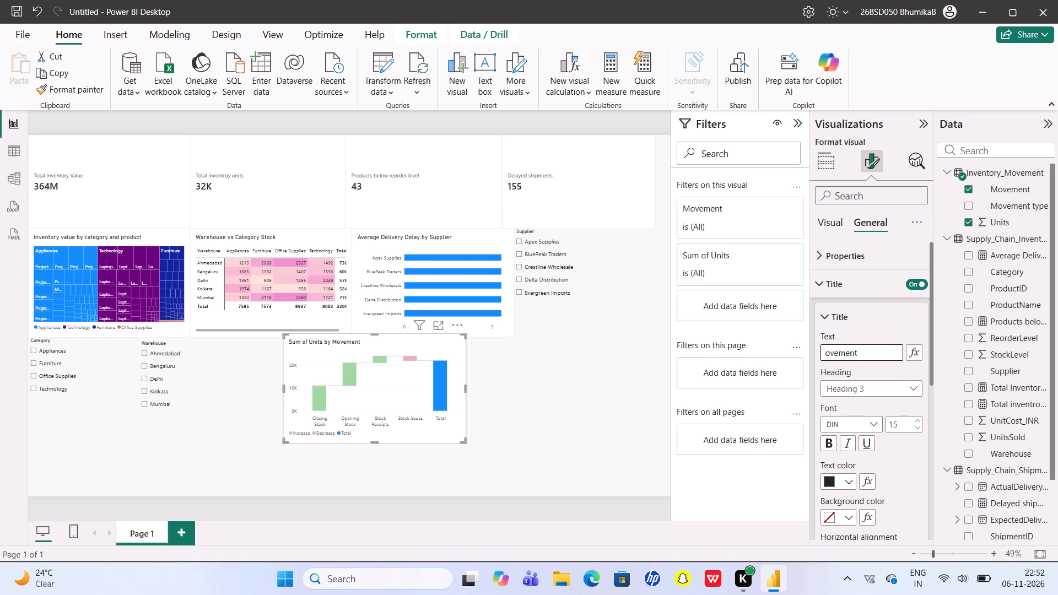
key("BackSpace")
key("BackSpace")
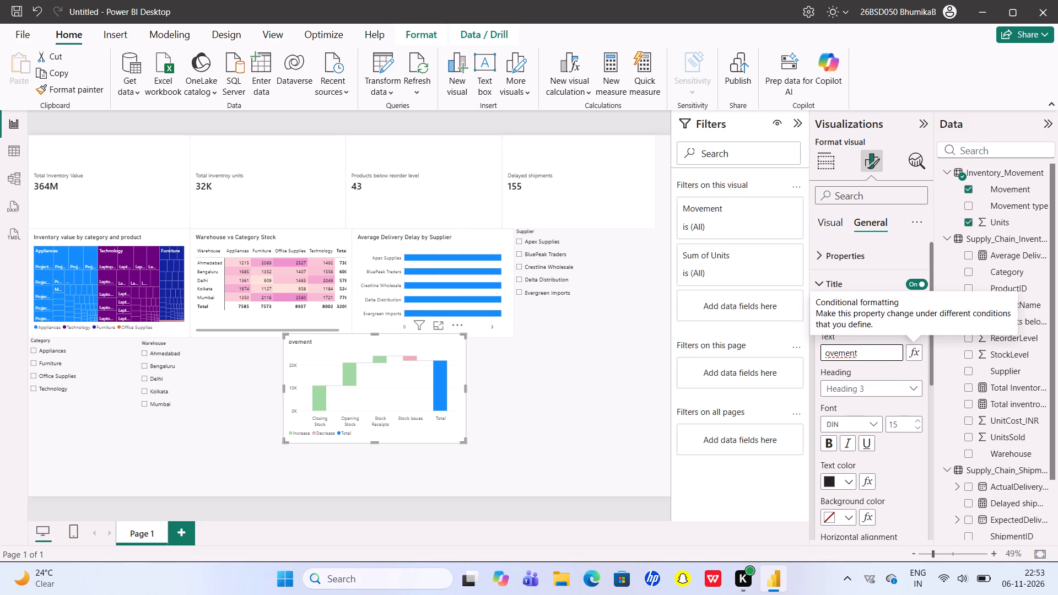
left_click(881, 353)
key("BackSpace")
key("BackSpace")
key("BackSpace")
key("BackSpace")
key("BackSpace")
key("BackSpace")
key("BackSpace")
key("BackSpace")
key("BackSpace")
key("BackSpace")
key("BackSpace")
key("BackSpace")
key("BackSpace")
key("BackSpace")
key("BackSpace")
key("BackSpace")
key("BackSpace")
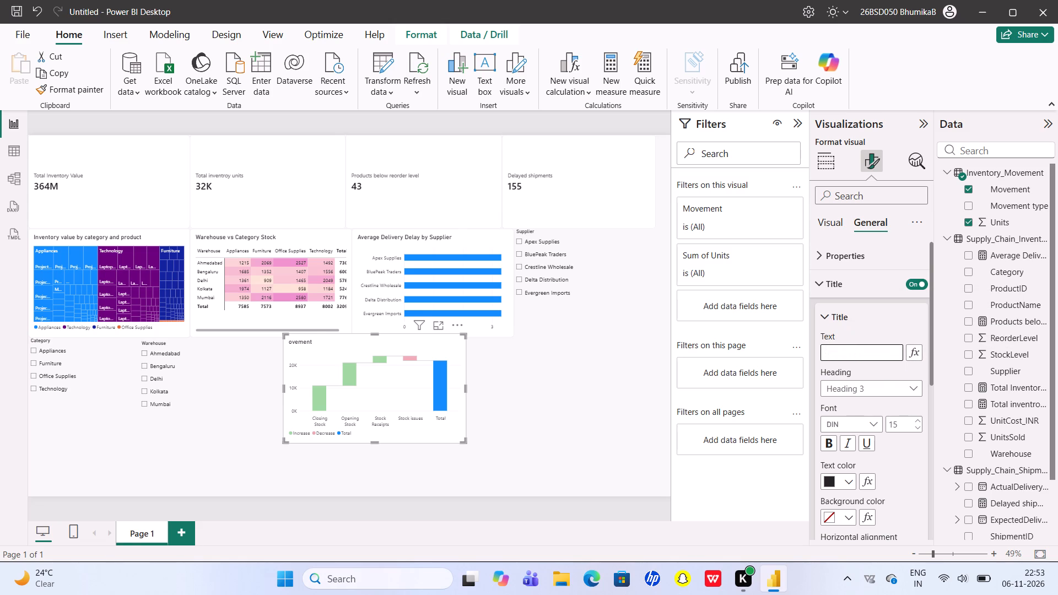
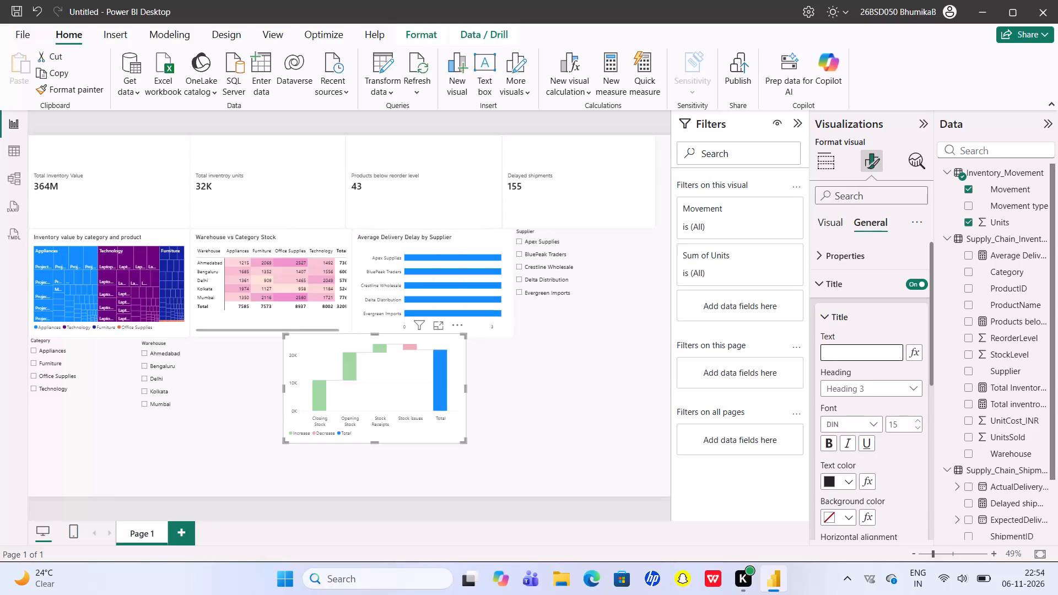
Title the waterfall chart "Inventory movement" and leave the chart deselected on the report page.
type("In")
type("ventory")
key("space")
type("movement")
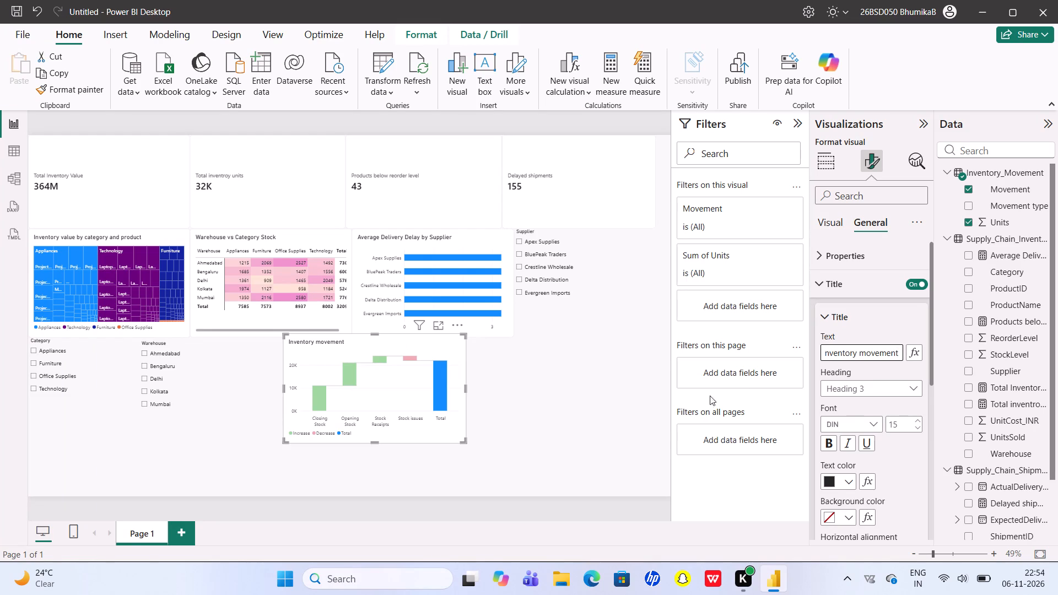
left_click(639, 407)
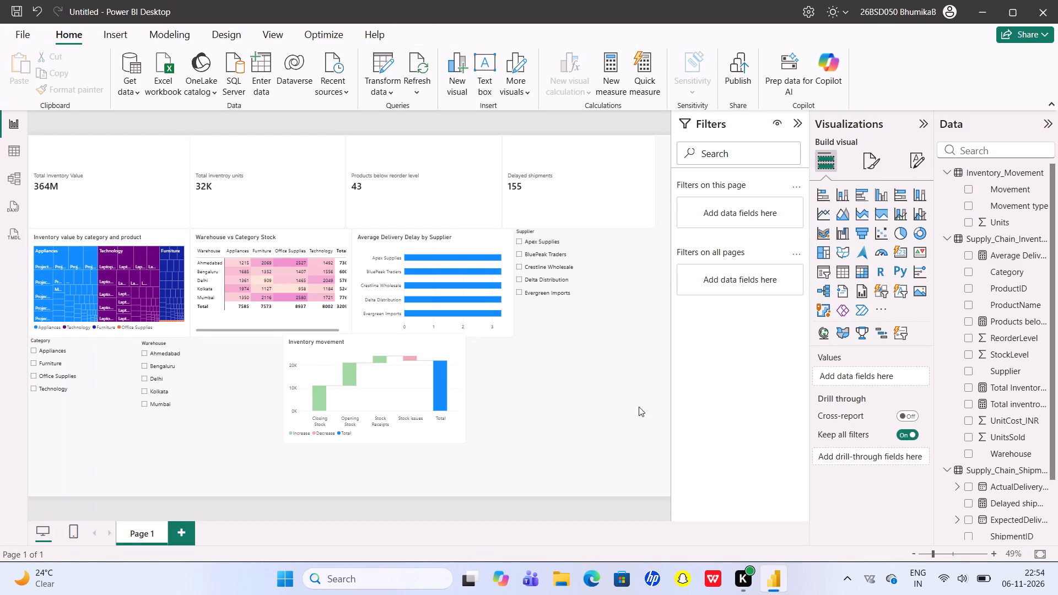
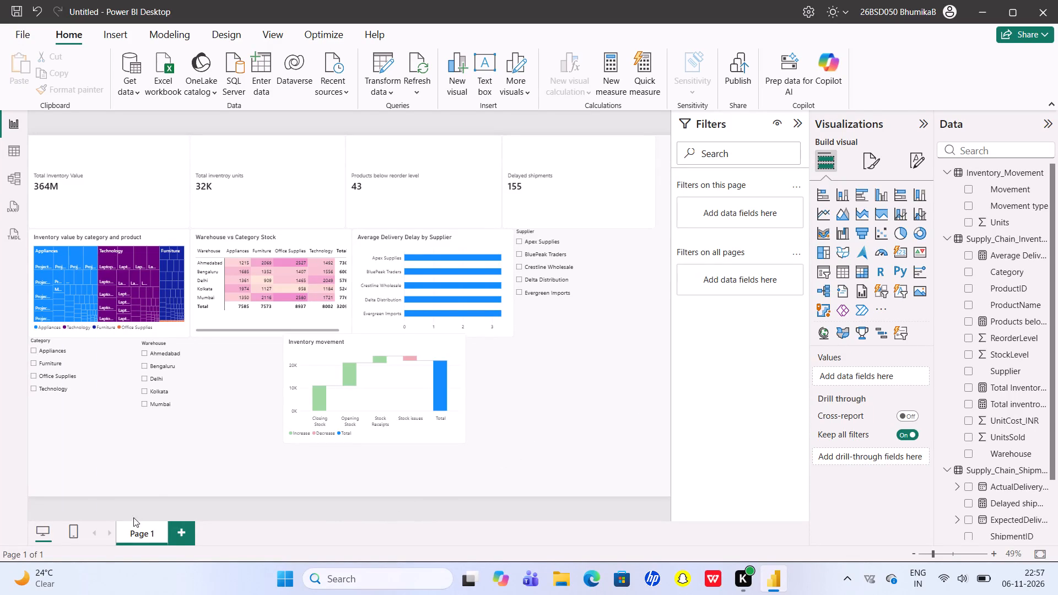
Rename the report page Page 1 as "inventory overview".
double_click(152, 531)
key("BackSpace")
key("BackSpace")
key("BackSpace")
key("BackSpace")
key("BackSpace")
key("BackSpace")
key("BackSpace")
key("BackSpace")
key("BackSpace")
key("BackSpace")
key("BackSpace")
key("BackSpace")
key("BackSpace")
type("invent")
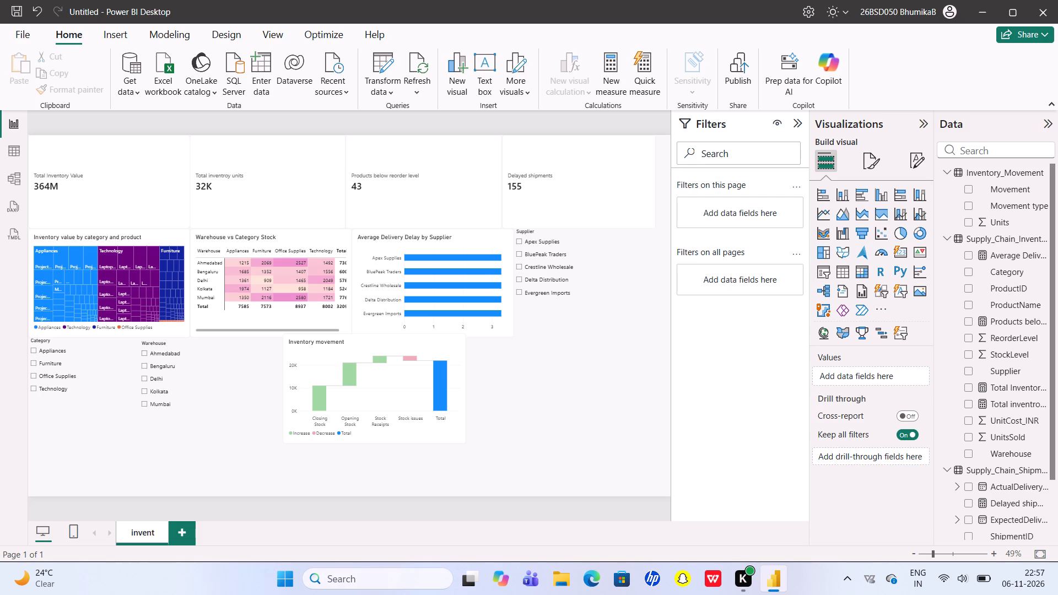
type("ory")
key("space")
type("overview")
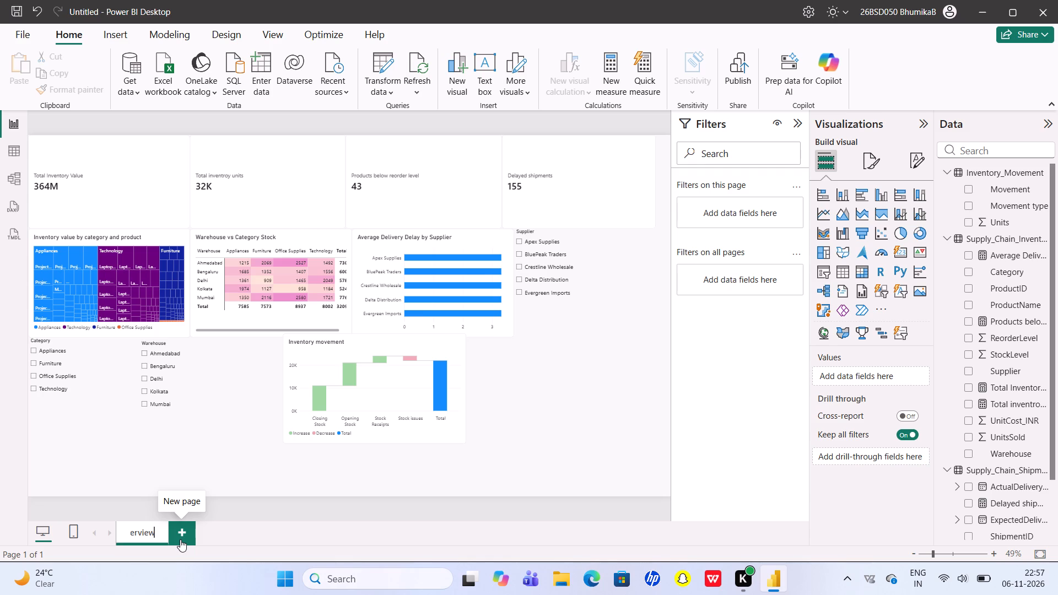
left_click(180, 539)
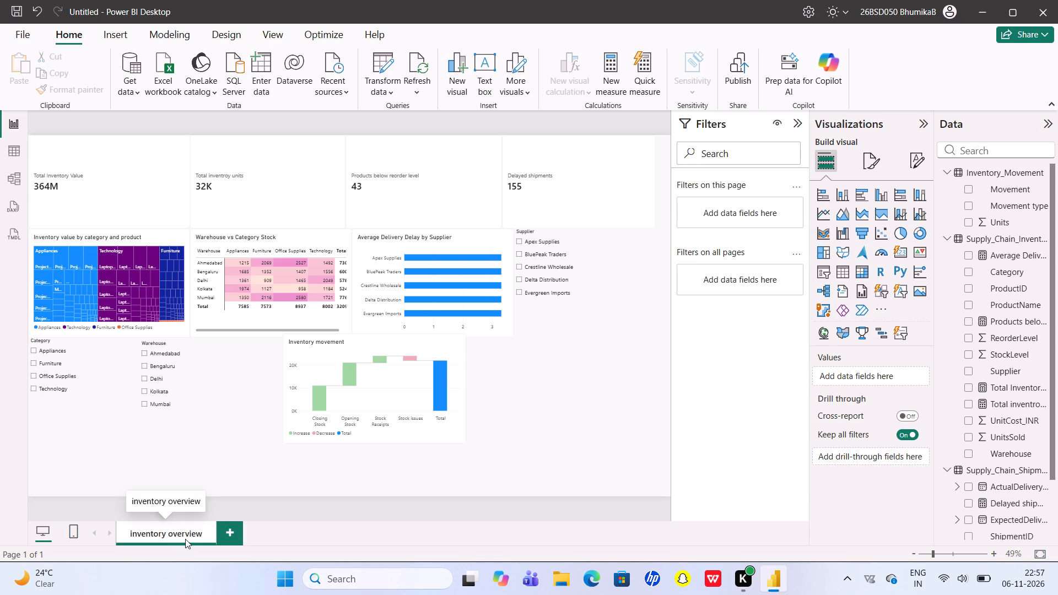
Add a second report page, name it "Supplier performance" and leave it open.
left_click(239, 531)
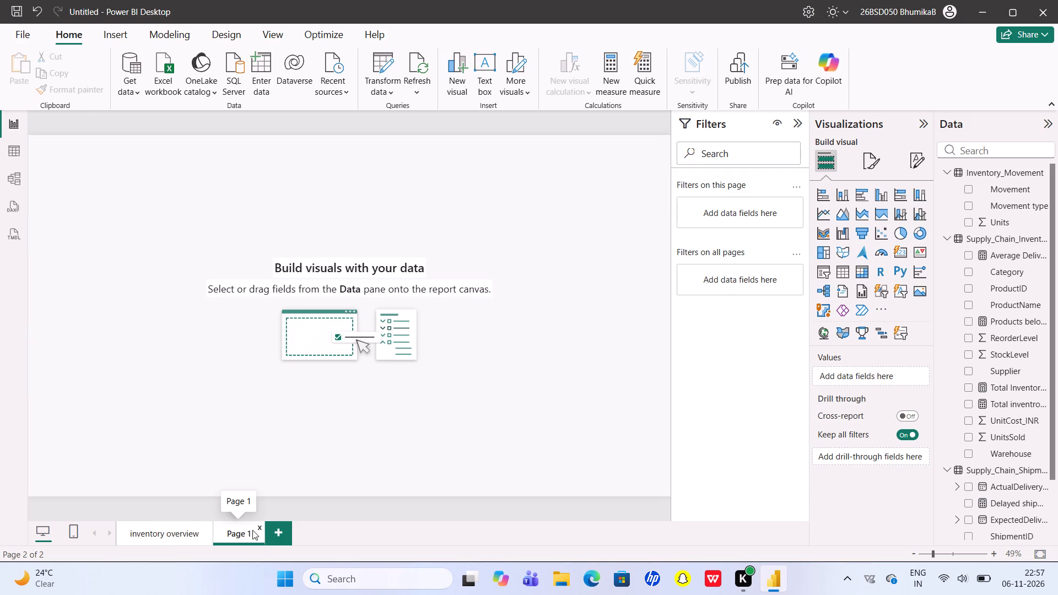
double_click(253, 530)
key("BackSpace")
key("BackSpace")
key("BackSpace")
key("BackSpace")
key("BackSpace")
key("BackSpace")
key("BackSpace")
key("BackSpace")
key("BackSpace")
key("BackSpace")
key("BackSpace")
key("BackSpace")
key("BackSpace")
key("BackSpace")
key("BackSpace")
key("BackSpace")
key("BackSpace")
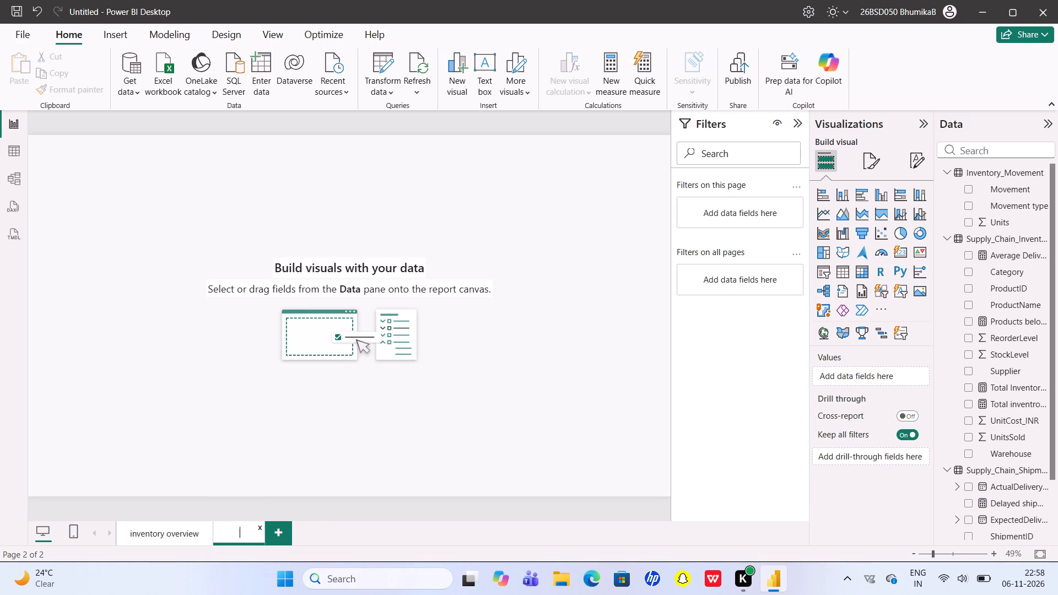
type("Supp")
type("lier performance")
left_click(192, 531)
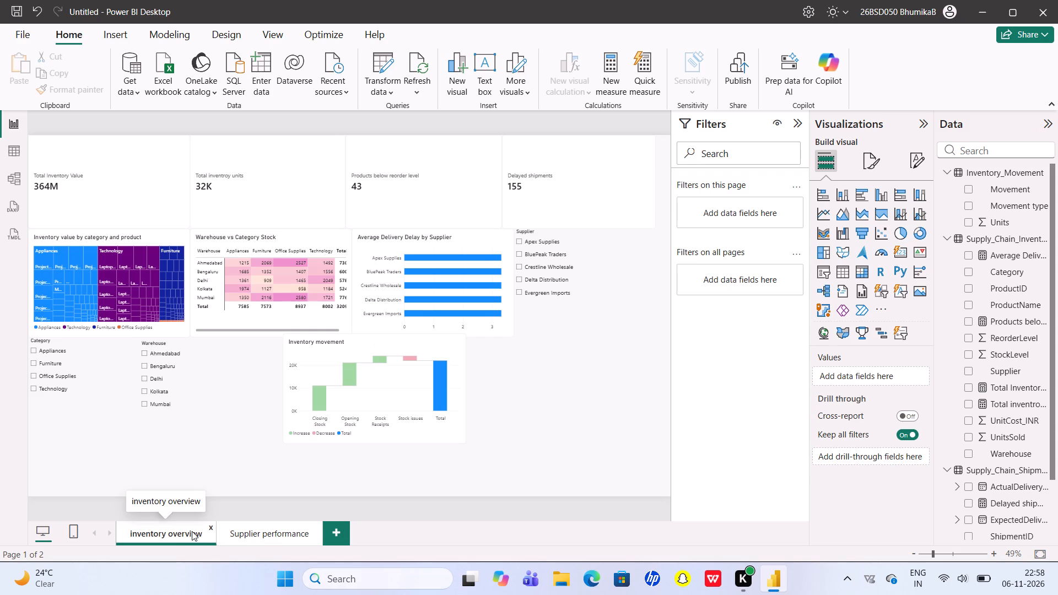
left_click(300, 537)
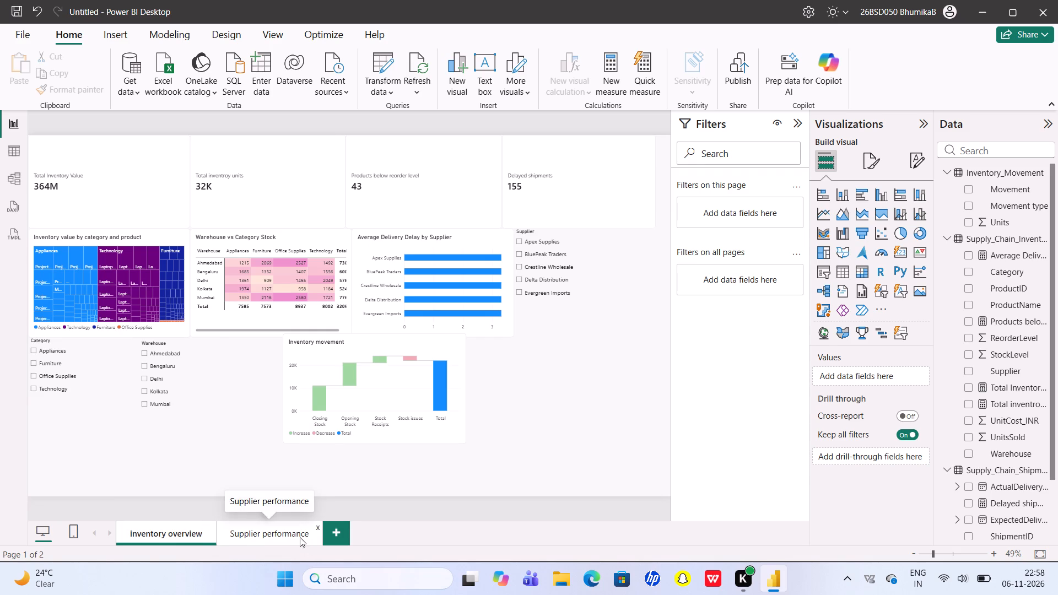
Insert an empty card visual in the upper-left corner of the Supplier performance page and enlarge it in height and width.
left_click(906, 255)
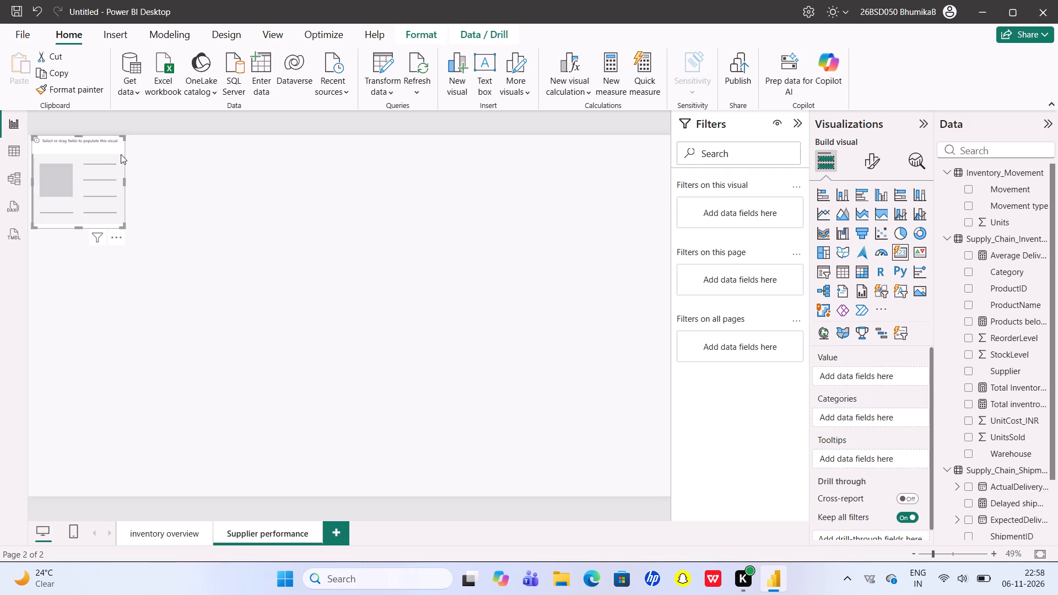
left_click_drag(114, 160, 114, 171)
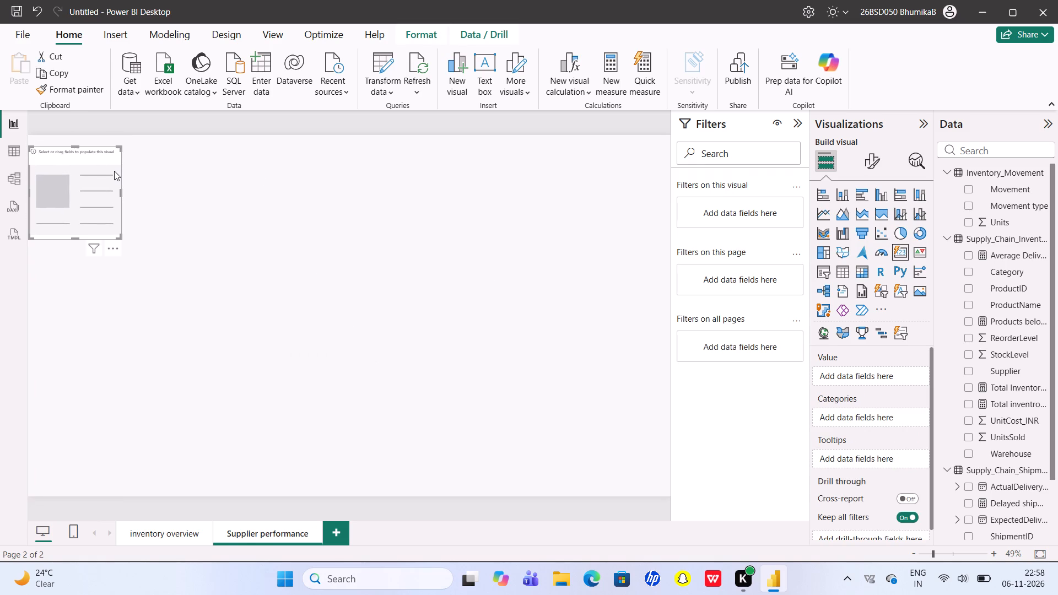
left_click_drag(102, 160, 106, 153)
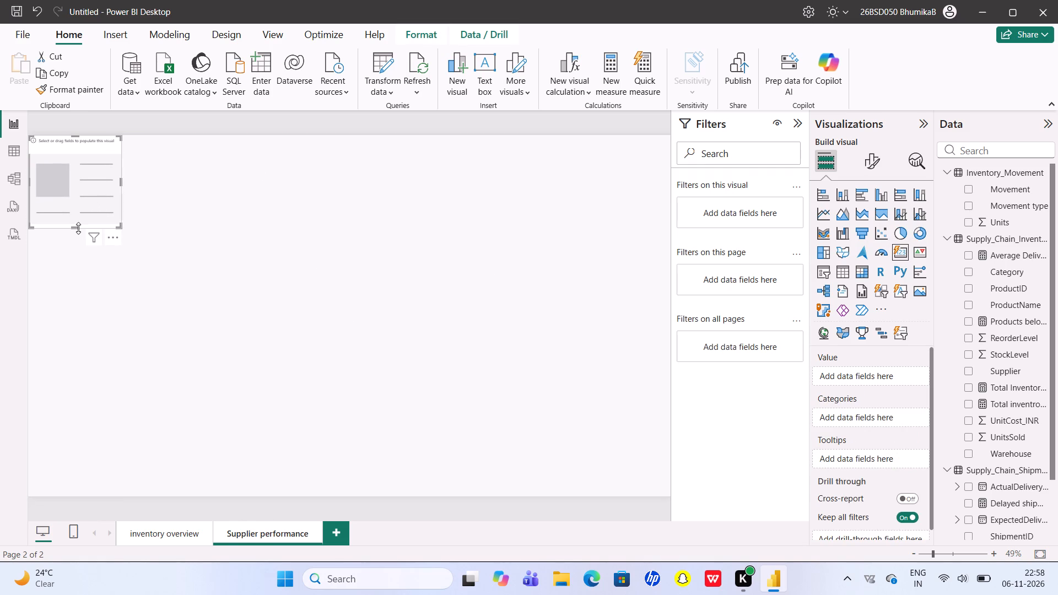
left_click_drag(76, 227, 75, 248)
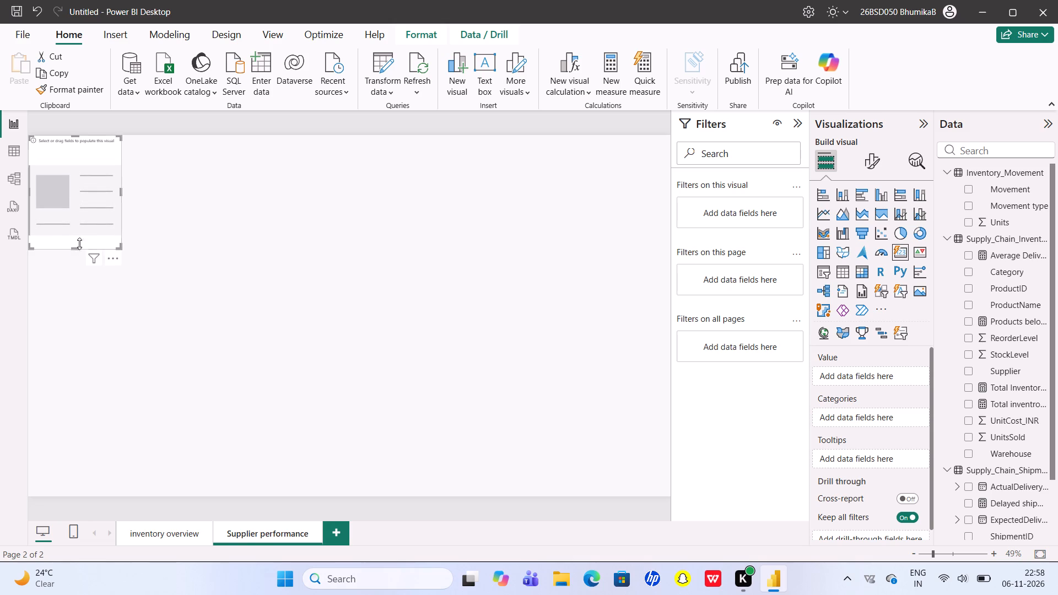
left_click_drag(118, 195, 148, 201)
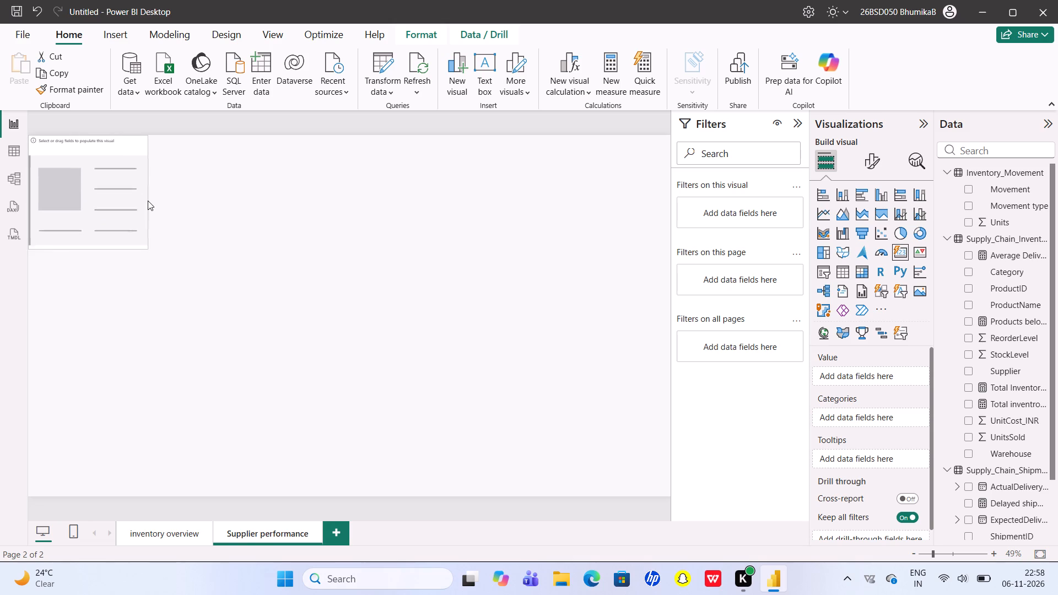
left_click_drag(148, 201, 174, 210)
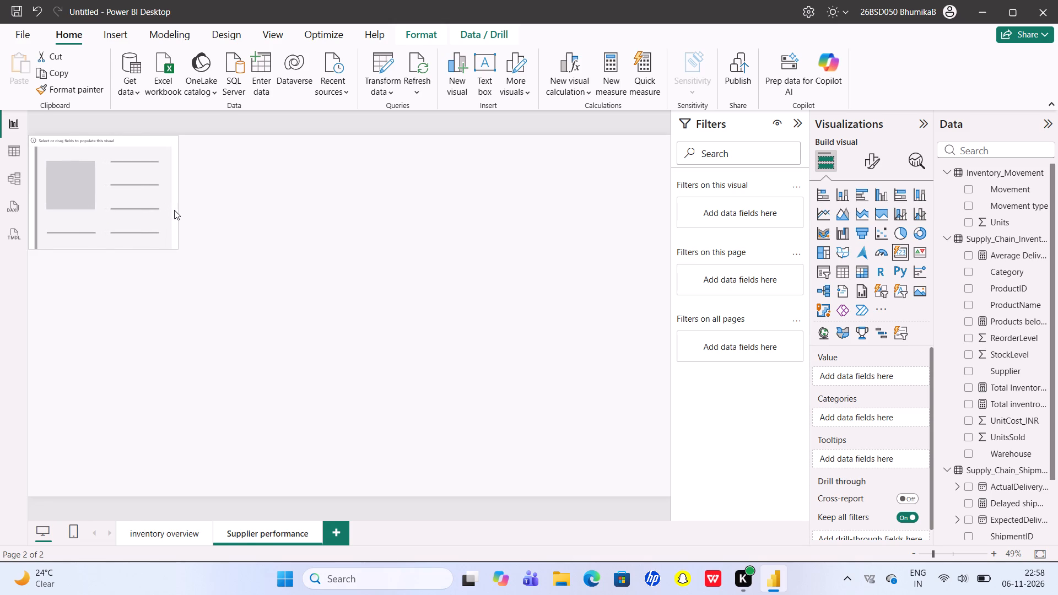
left_click_drag(174, 210, 175, 210)
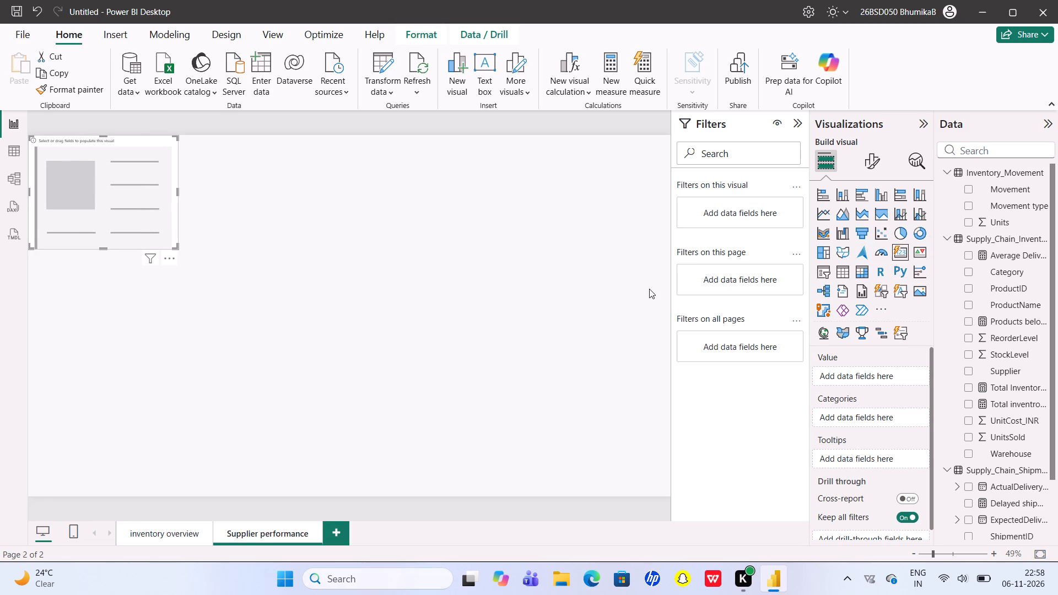
left_click(649, 289)
Add a second card directly beside the first one and have it show the Average Delivery Delay measure.
left_click(900, 257)
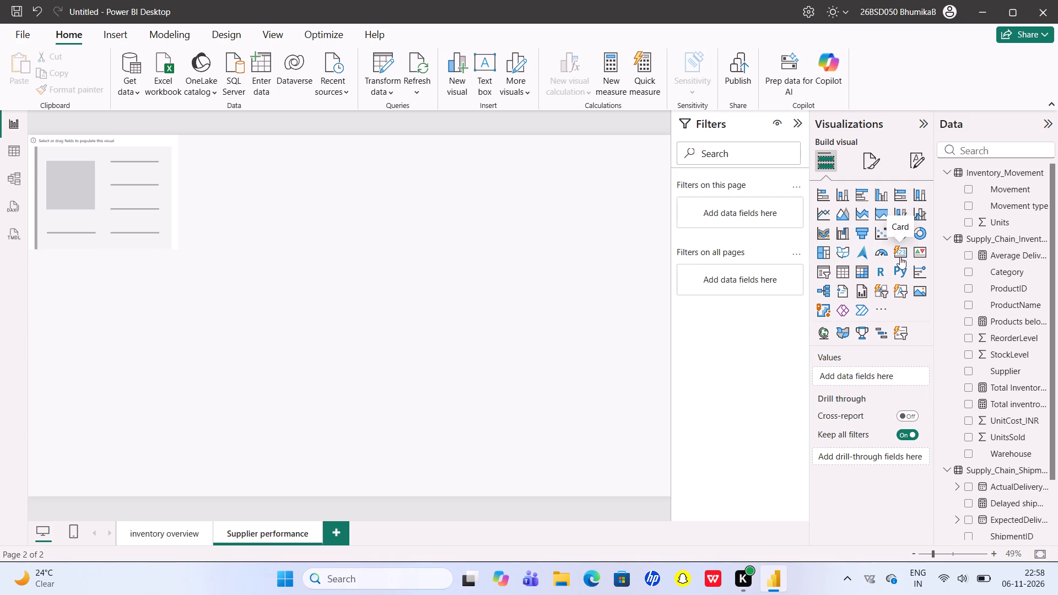
left_click_drag(126, 312, 271, 252)
left_click_drag(271, 252, 287, 194)
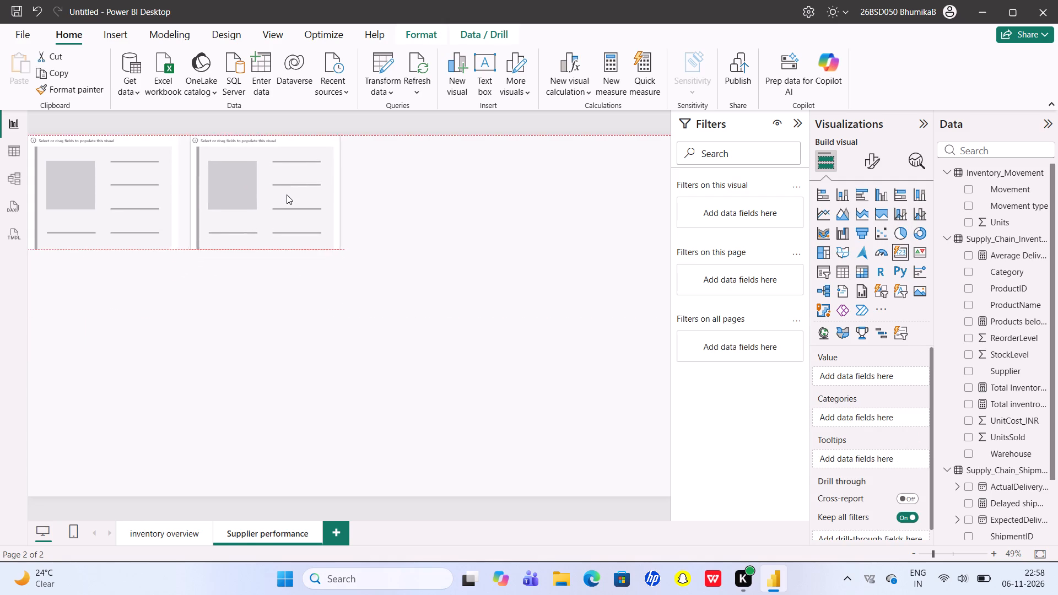
left_click_drag(287, 194, 280, 194)
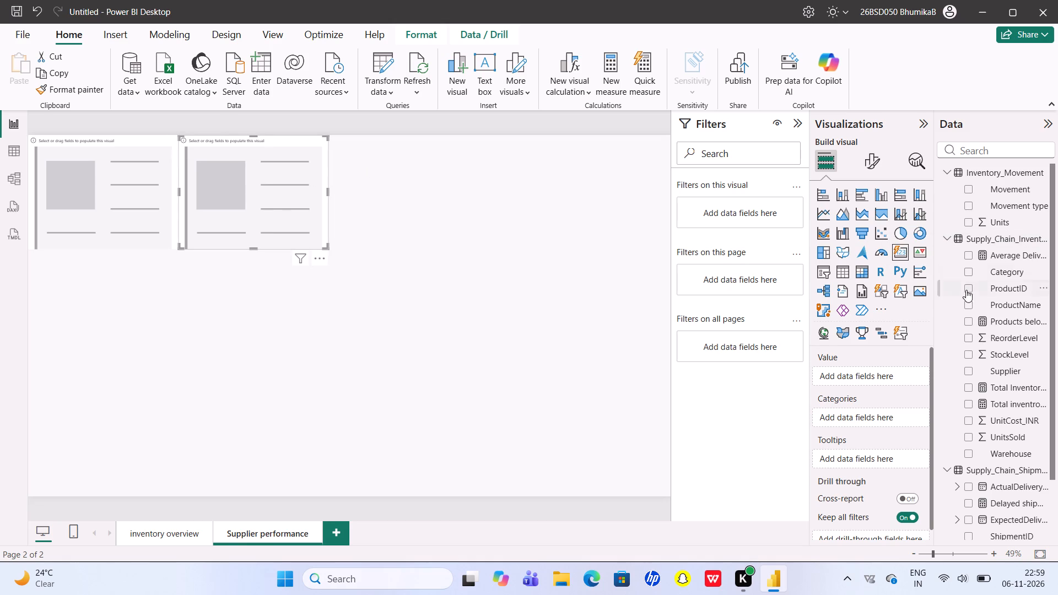
left_click(971, 257)
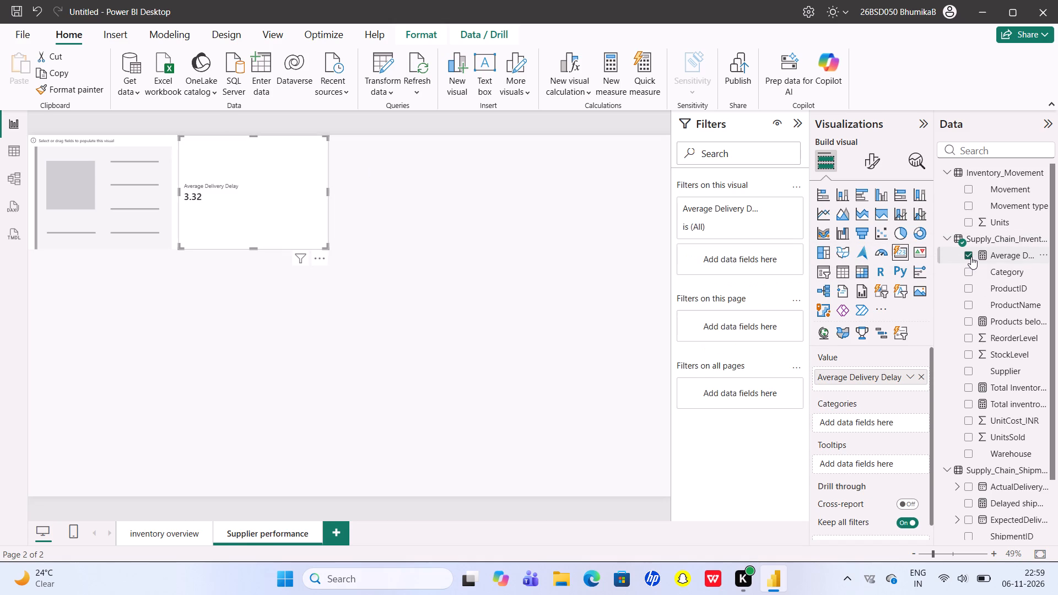
Fill the empty first card with the Delayed shipments measure.
left_click(106, 191)
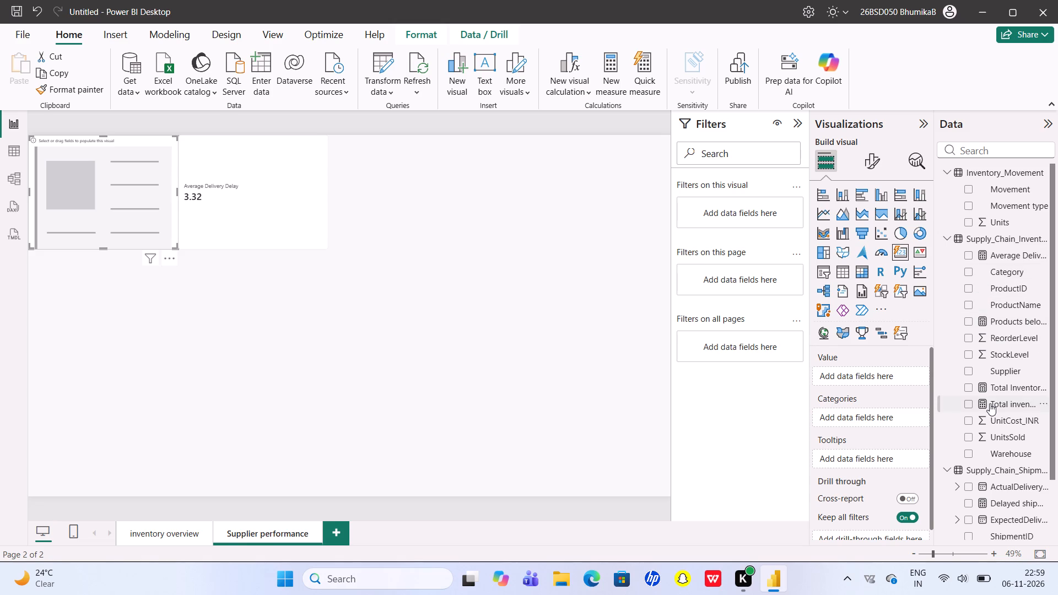
left_click(969, 499)
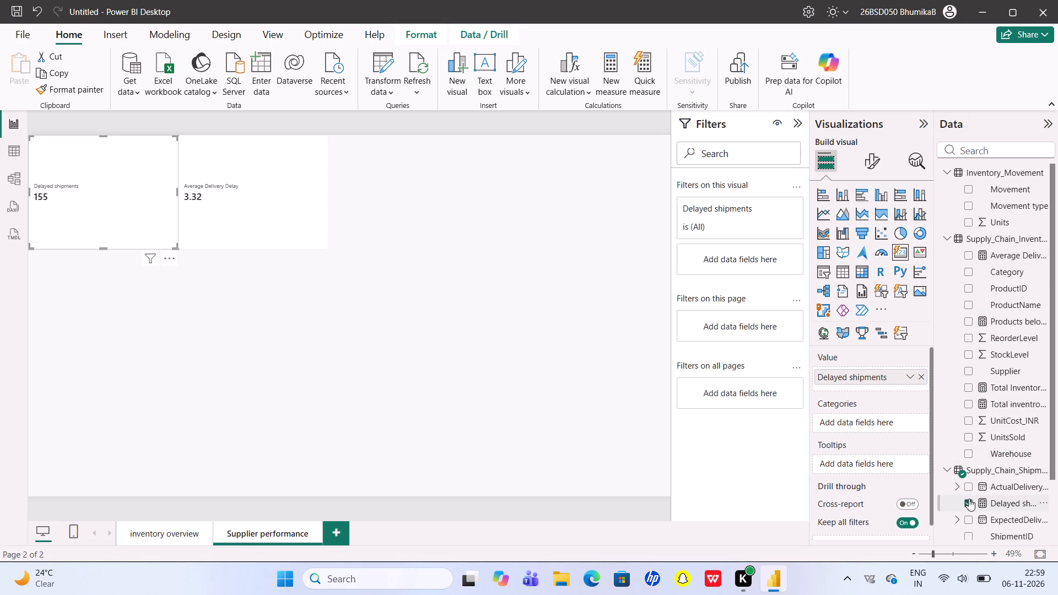
left_click(415, 430)
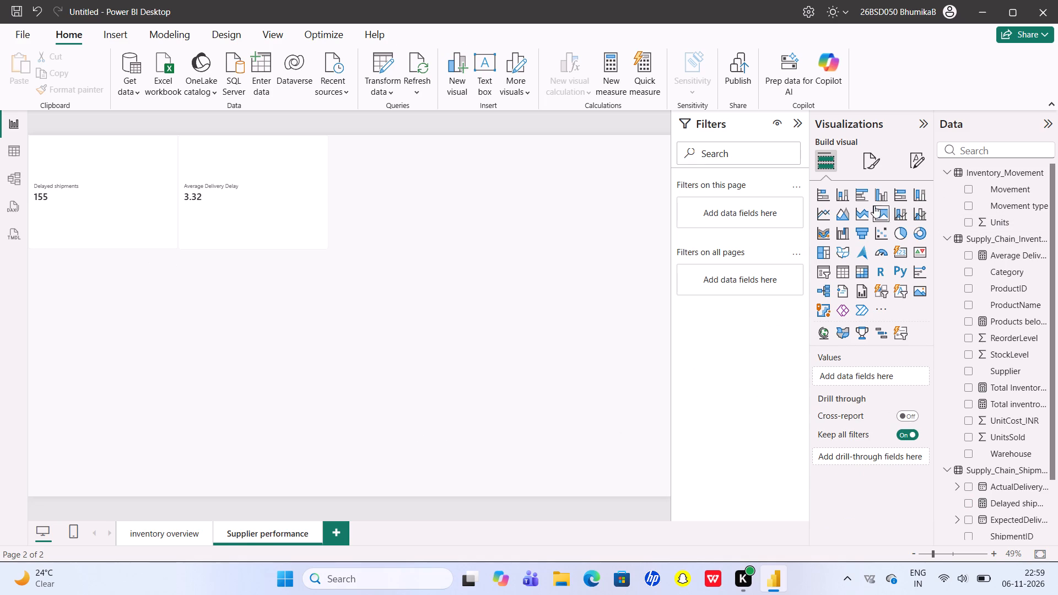
Add a clustered bar chart with the inventory table's Warehouse on the Y-axis and the sum of ShipmentUnits on the X-axis.
left_click(861, 193)
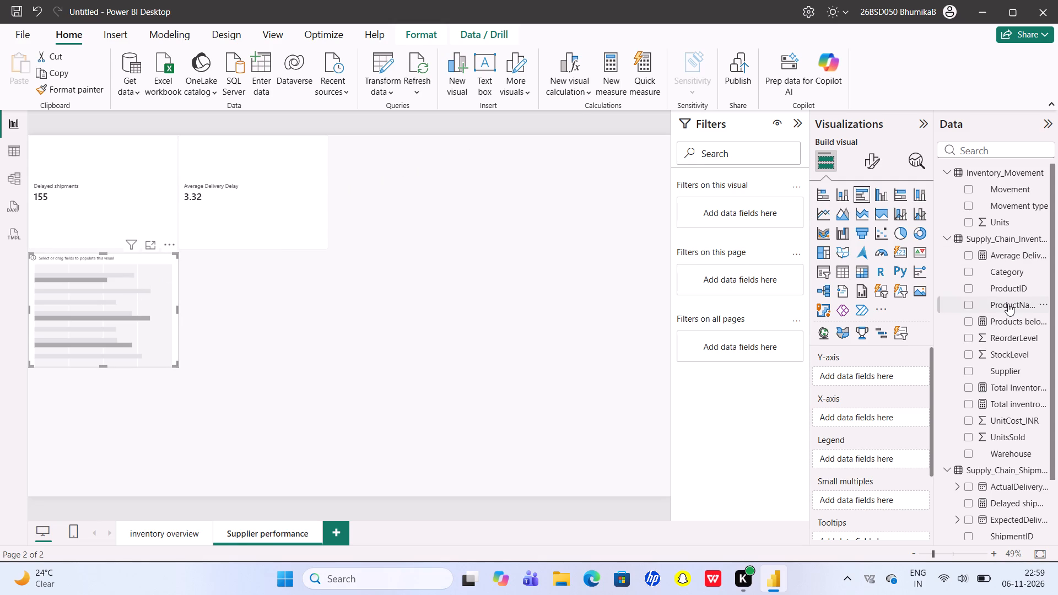
left_click(970, 455)
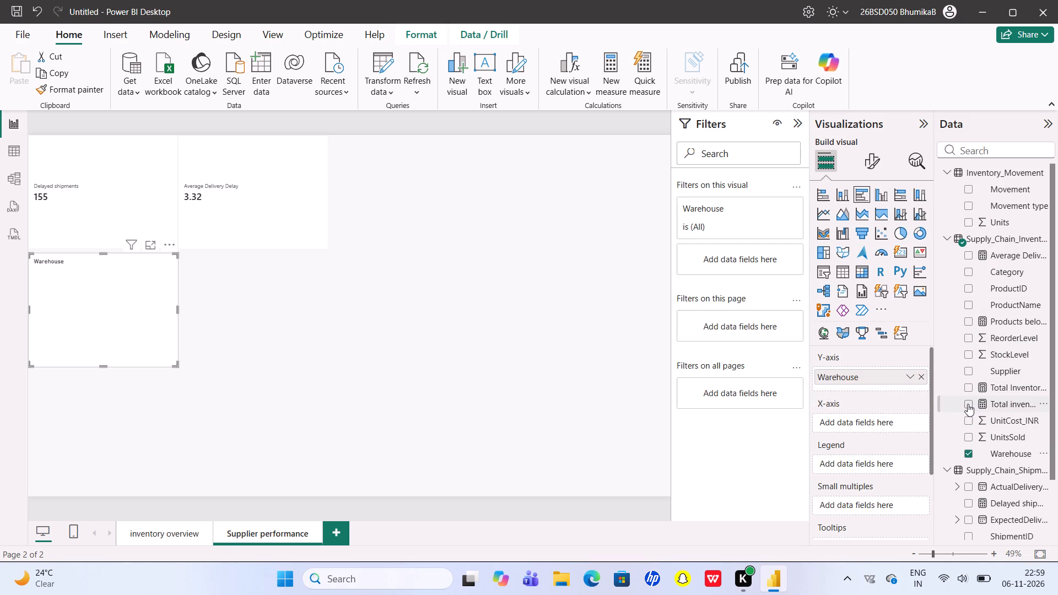
scroll(992, 363, "down", 1)
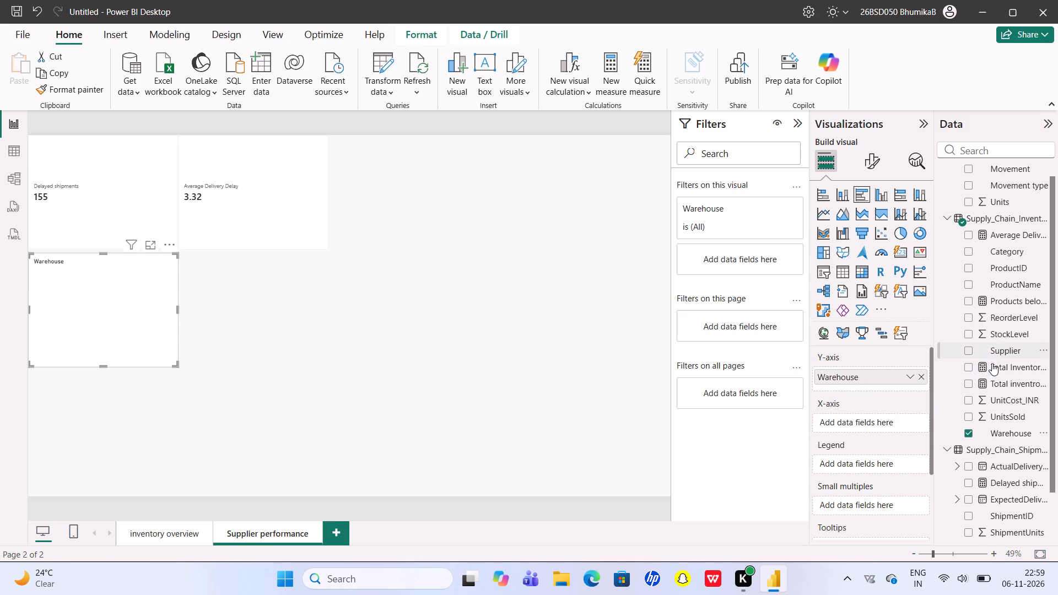
scroll(992, 363, "down", 2)
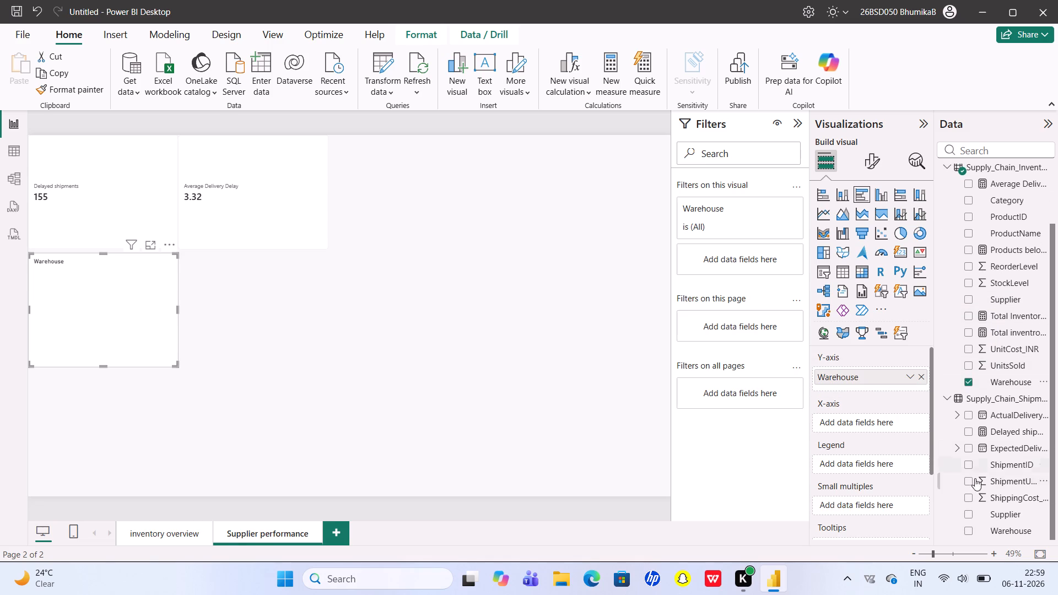
left_click(968, 483)
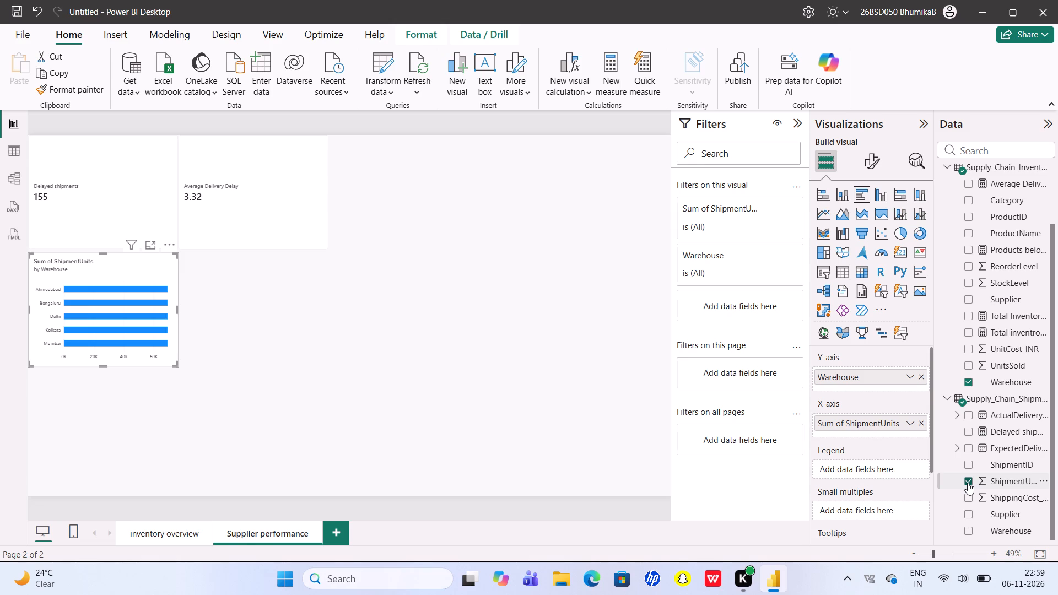
left_click(563, 456)
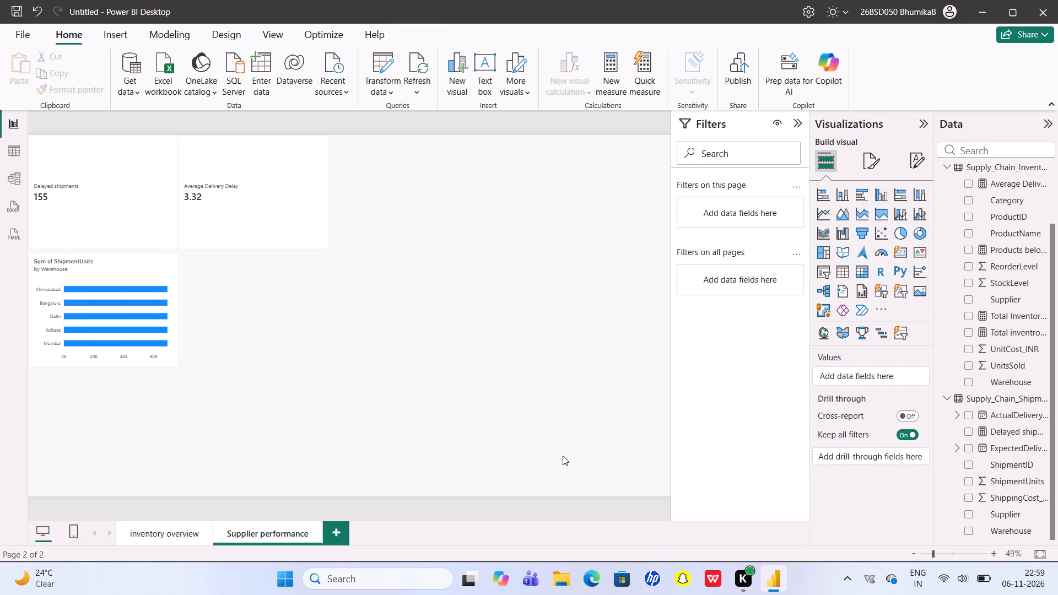
Add an empty stacked column chart directly beside the warehouse bar chart, beneath the Average Delivery Delay card.
left_click(848, 193)
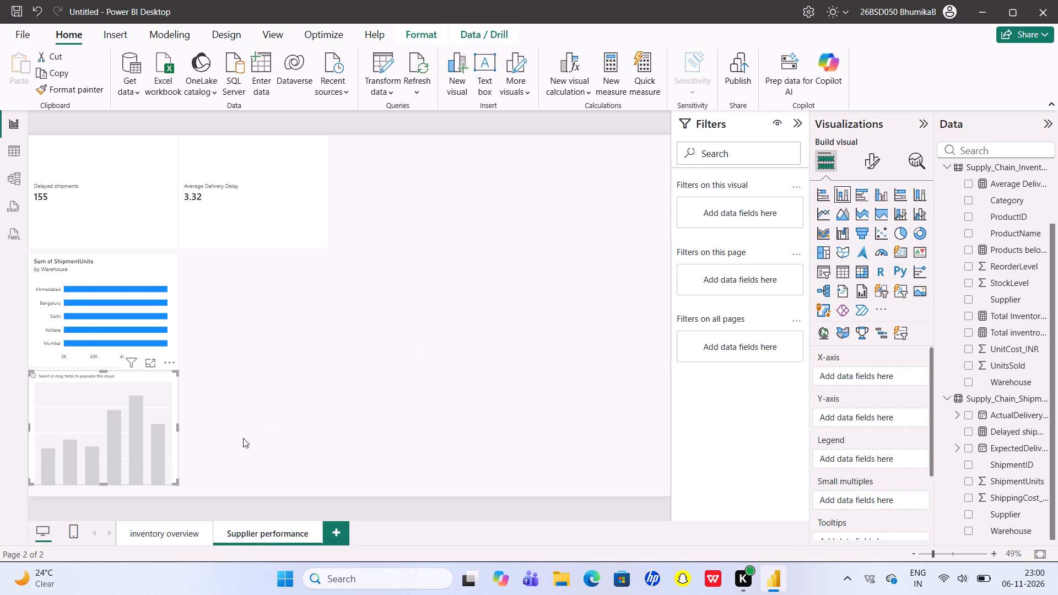
left_click_drag(128, 446, 294, 343)
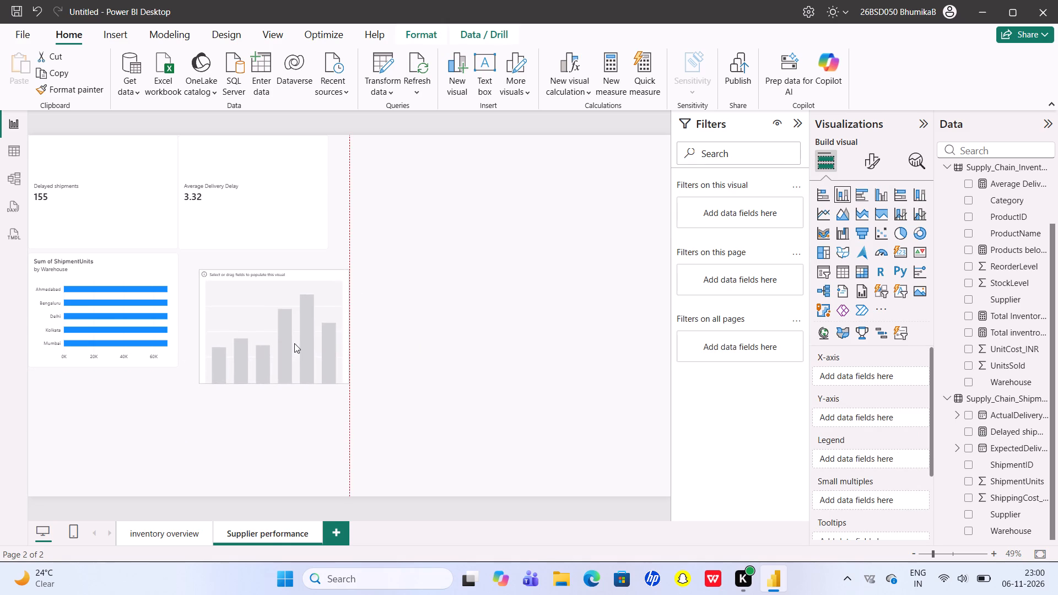
left_click_drag(294, 343, 280, 327)
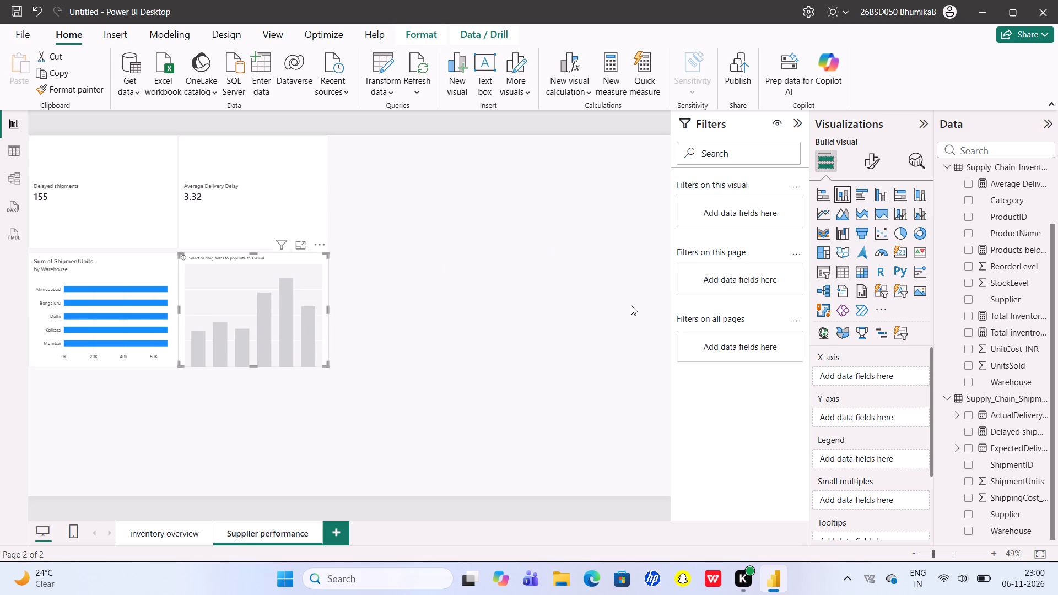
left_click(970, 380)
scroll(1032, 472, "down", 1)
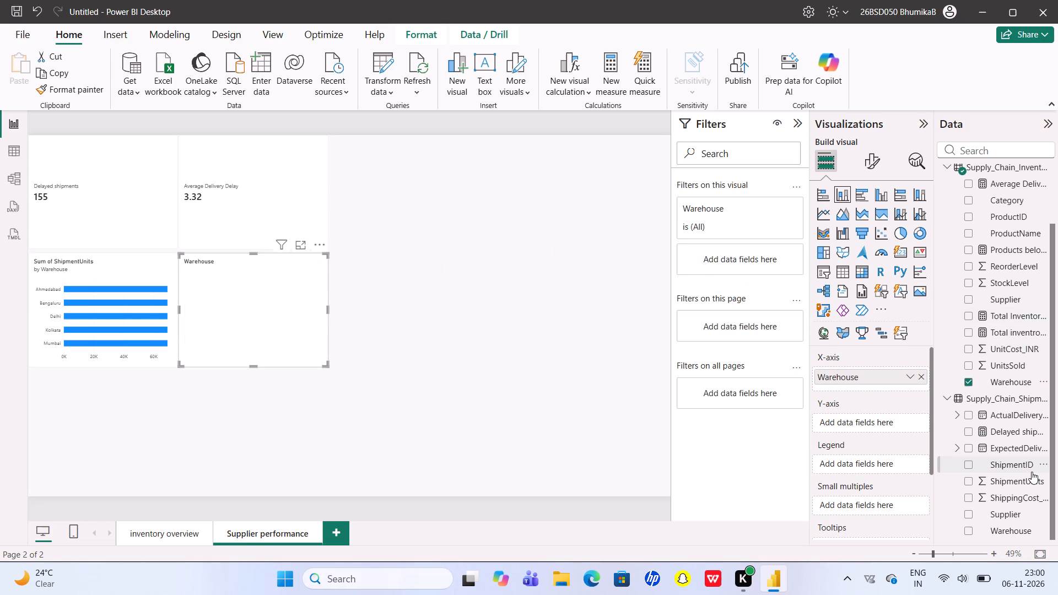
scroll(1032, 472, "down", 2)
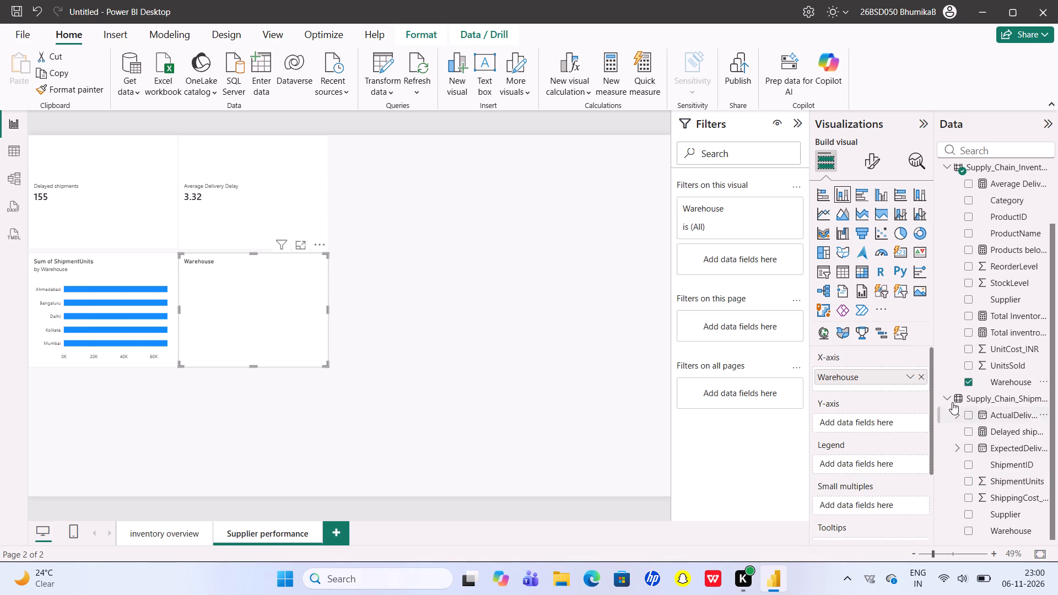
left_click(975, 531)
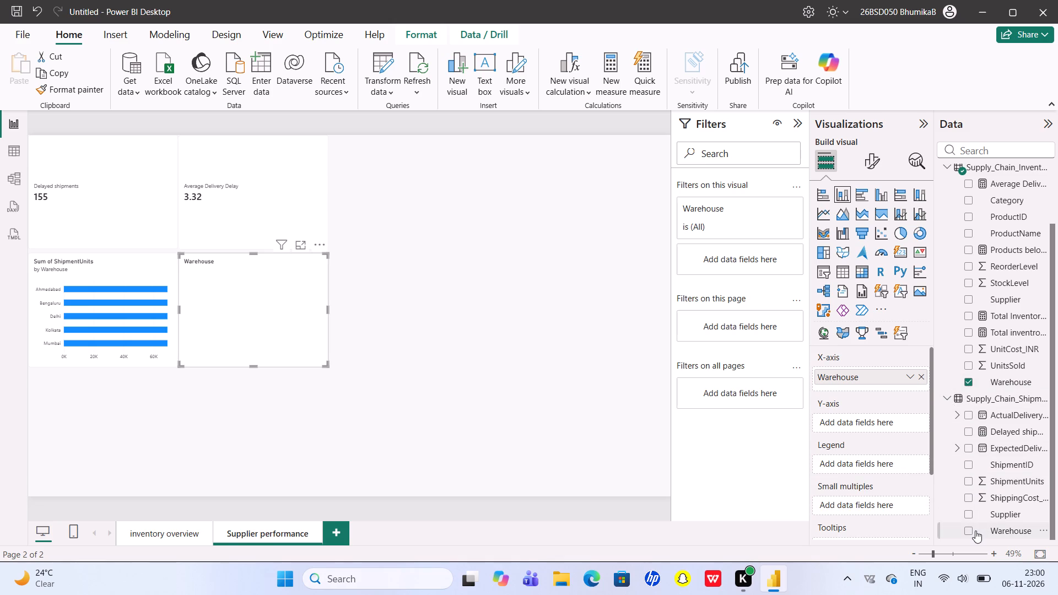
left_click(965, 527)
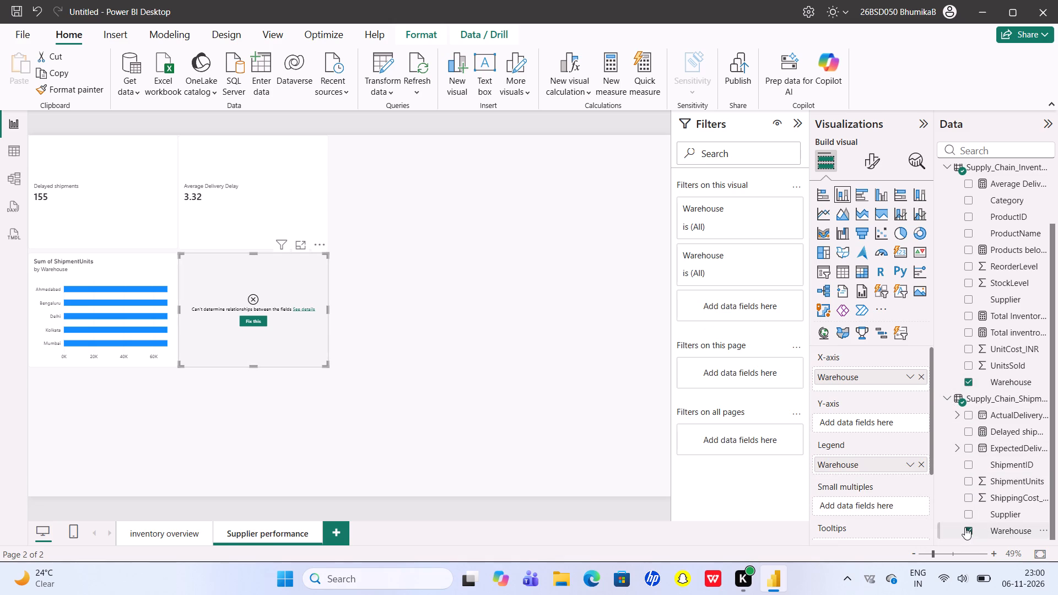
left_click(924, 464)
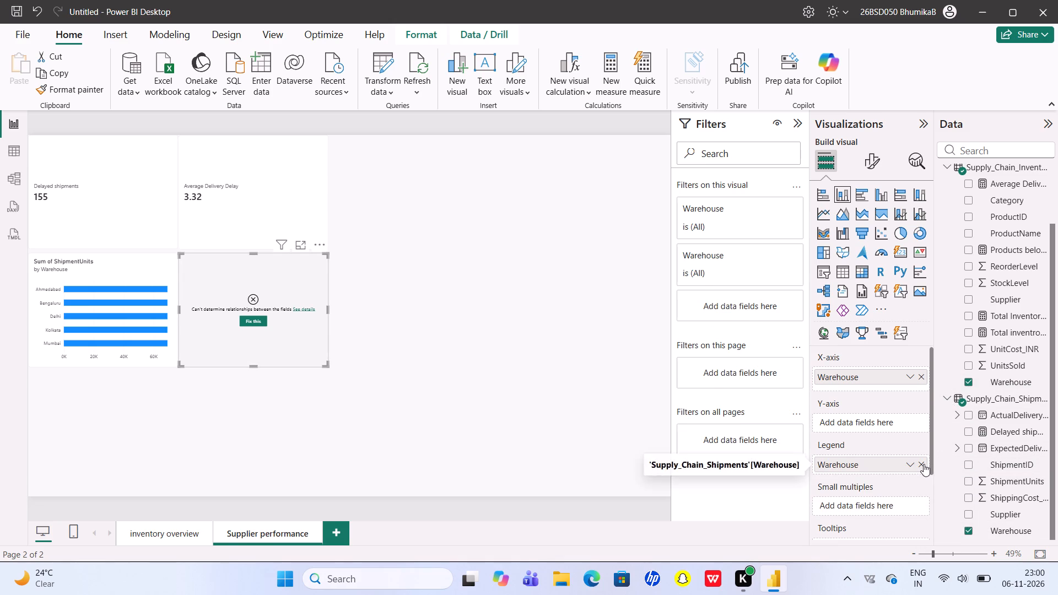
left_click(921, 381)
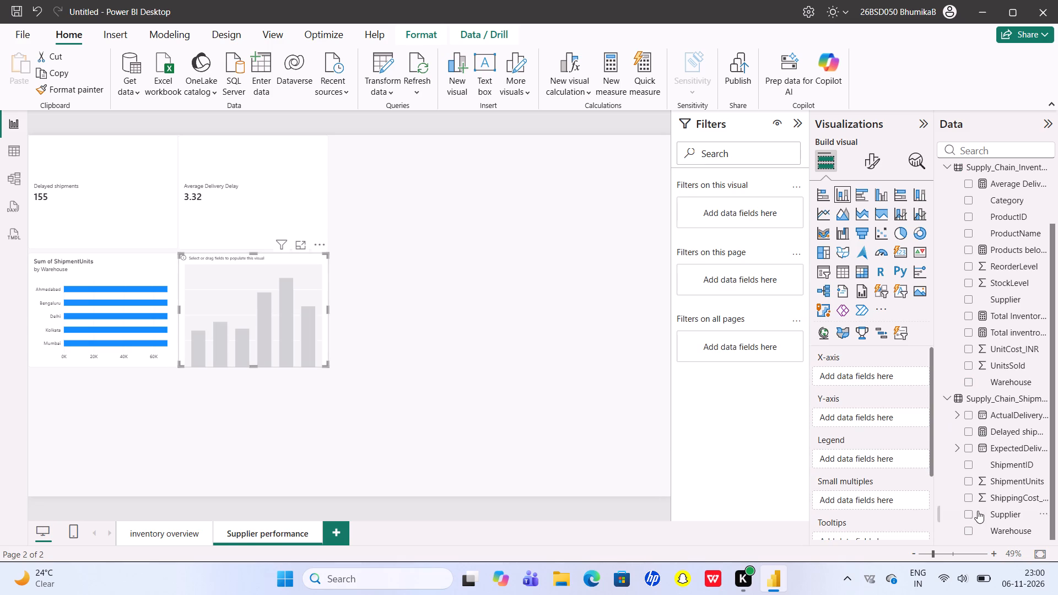
Fill the stacked column chart with the shipments table's Warehouse on the X-axis and the sum of ShipmentUnits on the Y-axis.
left_click(969, 530)
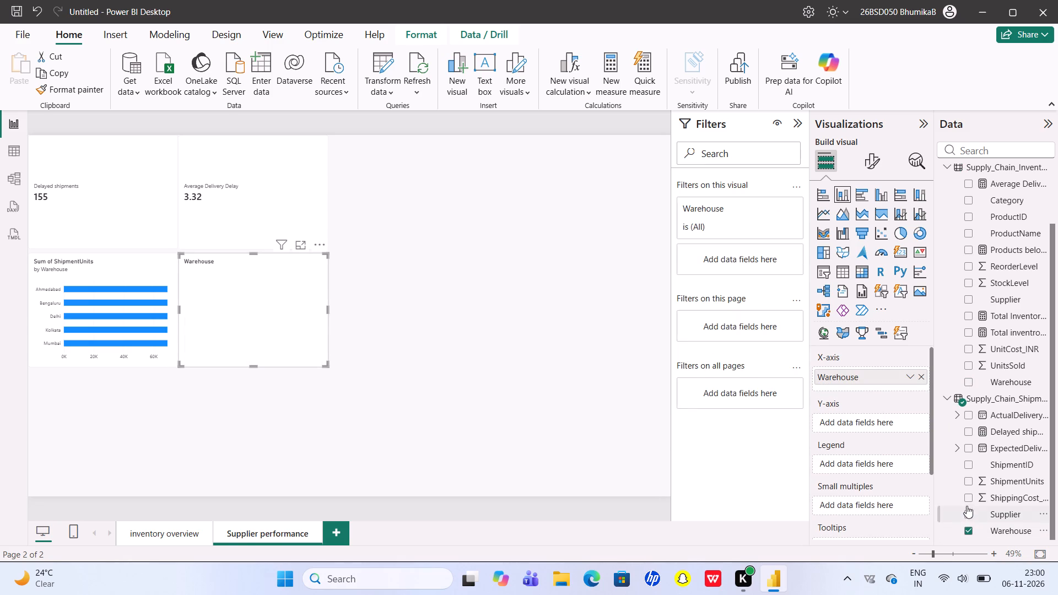
left_click(970, 482)
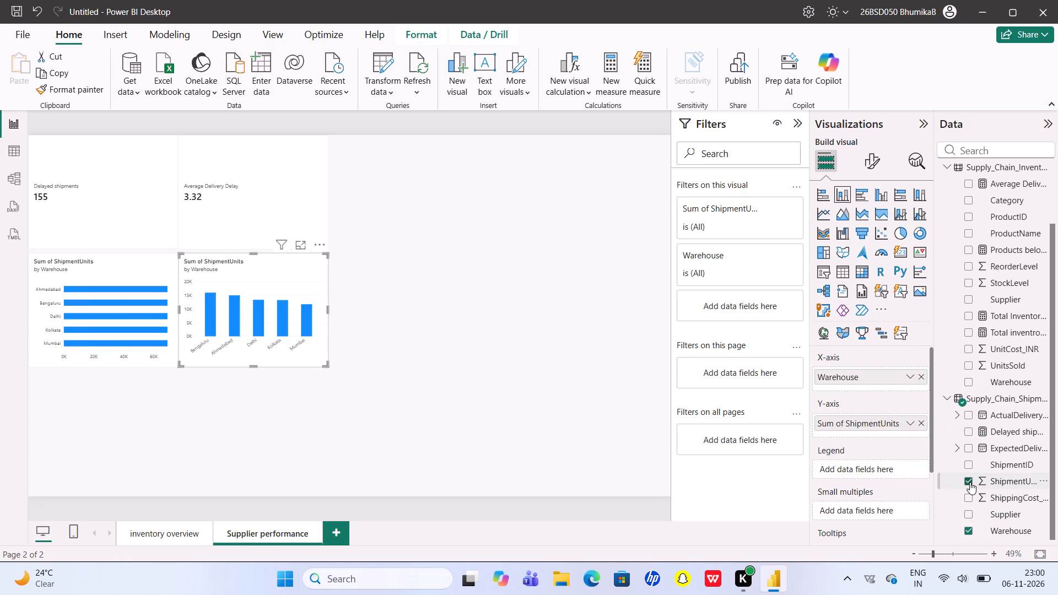
Replace the inventory table's Warehouse on the bar chart's Y-axis with the Warehouse field from the shipments table.
left_click(126, 305)
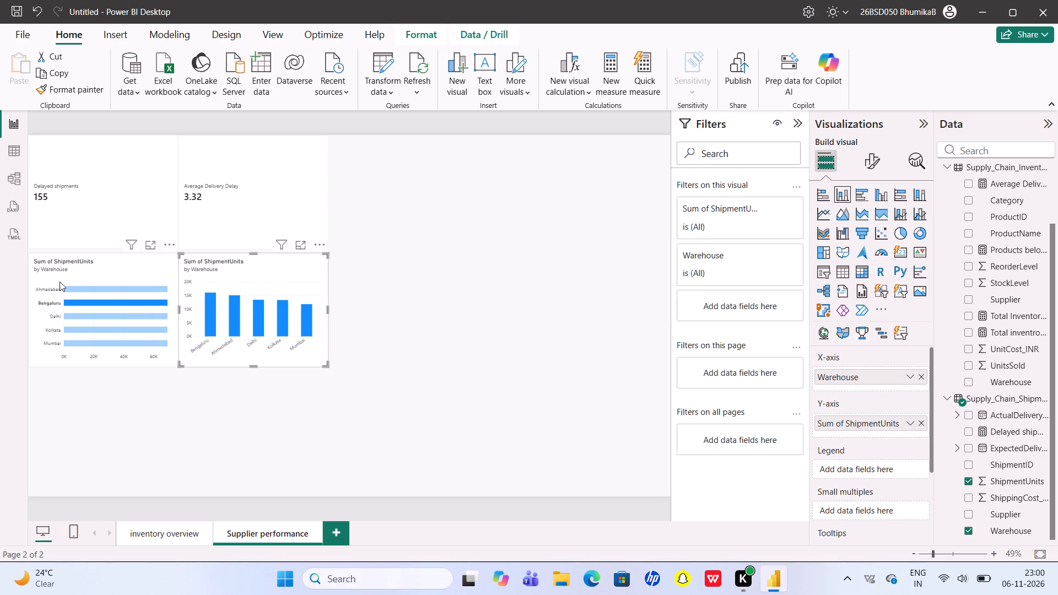
left_click(98, 255)
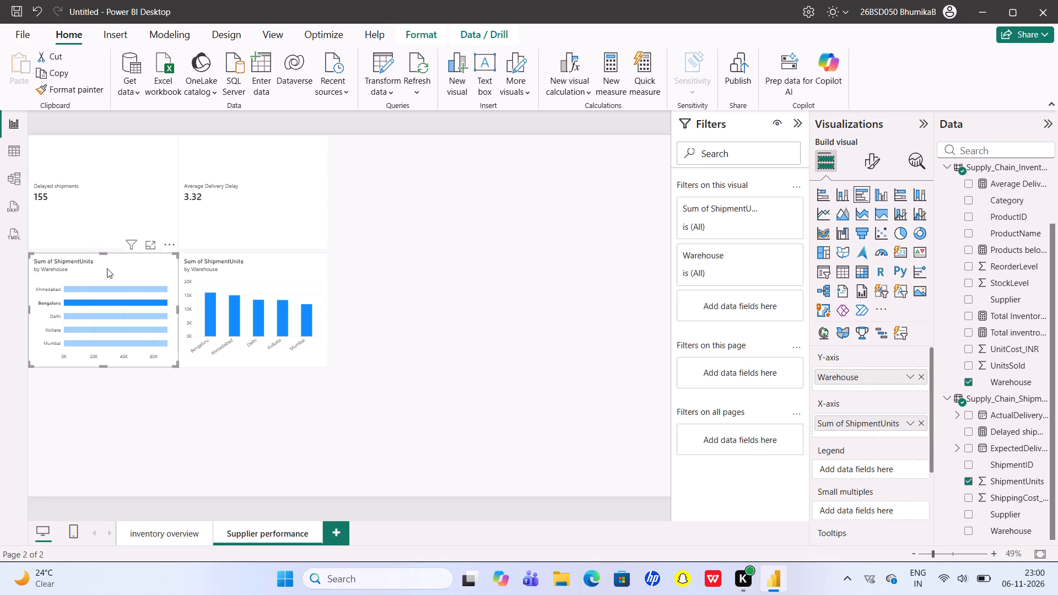
double_click(107, 269)
double_click(107, 269)
double_click(139, 301)
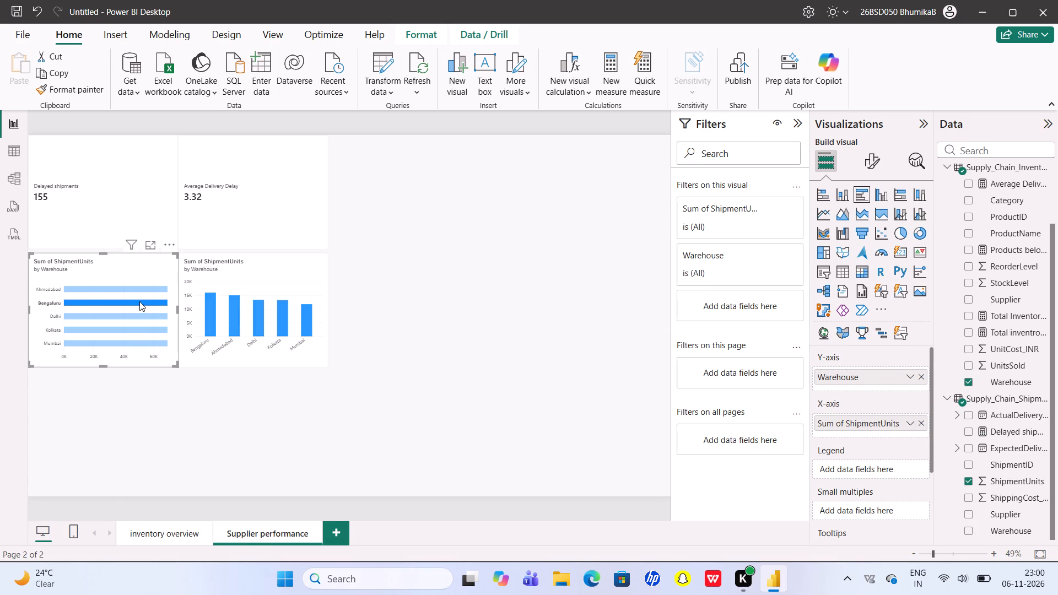
left_click(109, 303)
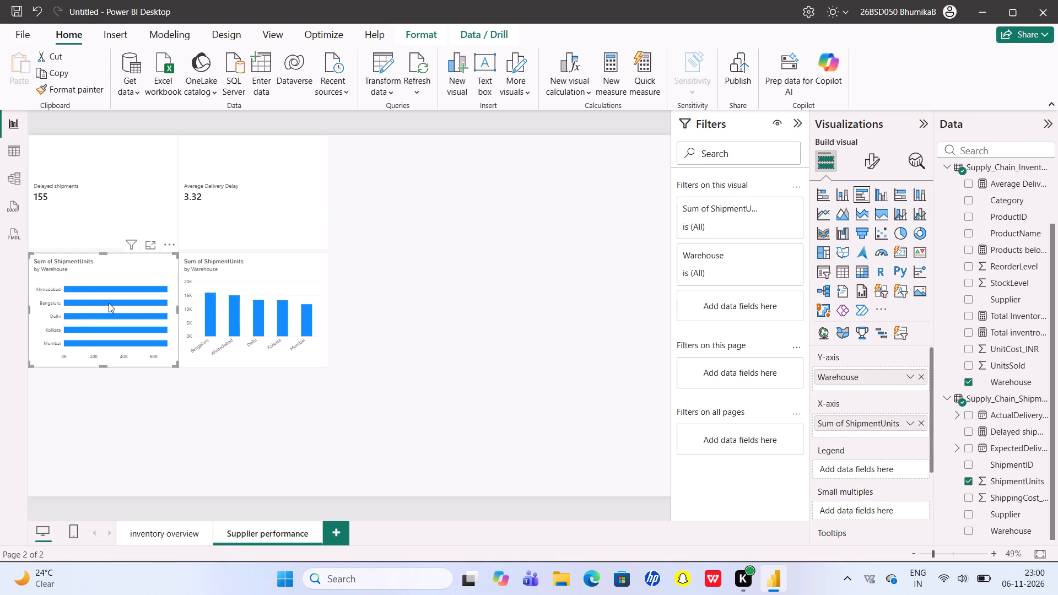
left_click(971, 383)
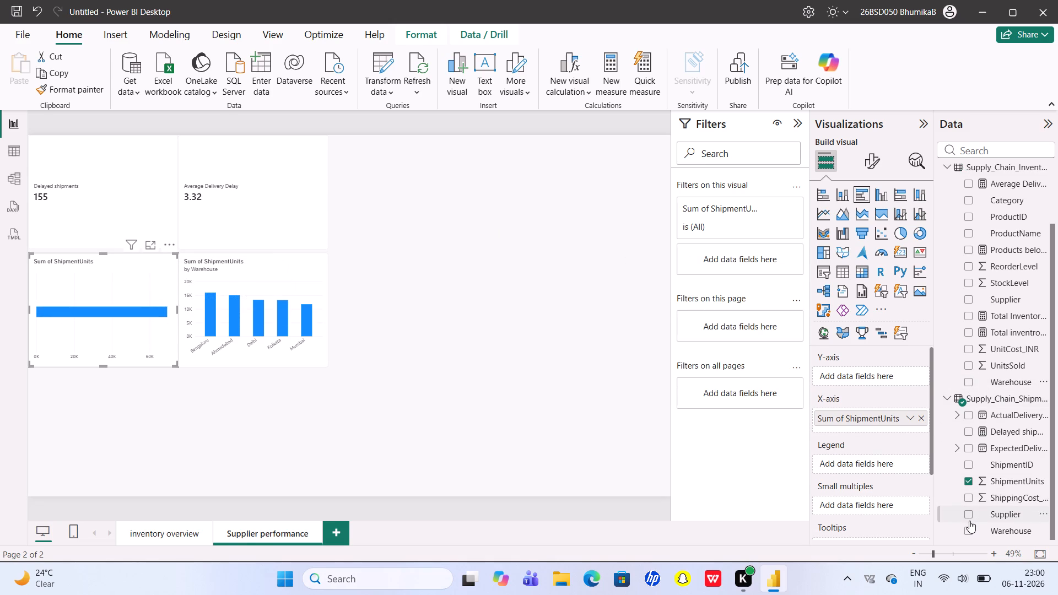
left_click(969, 527)
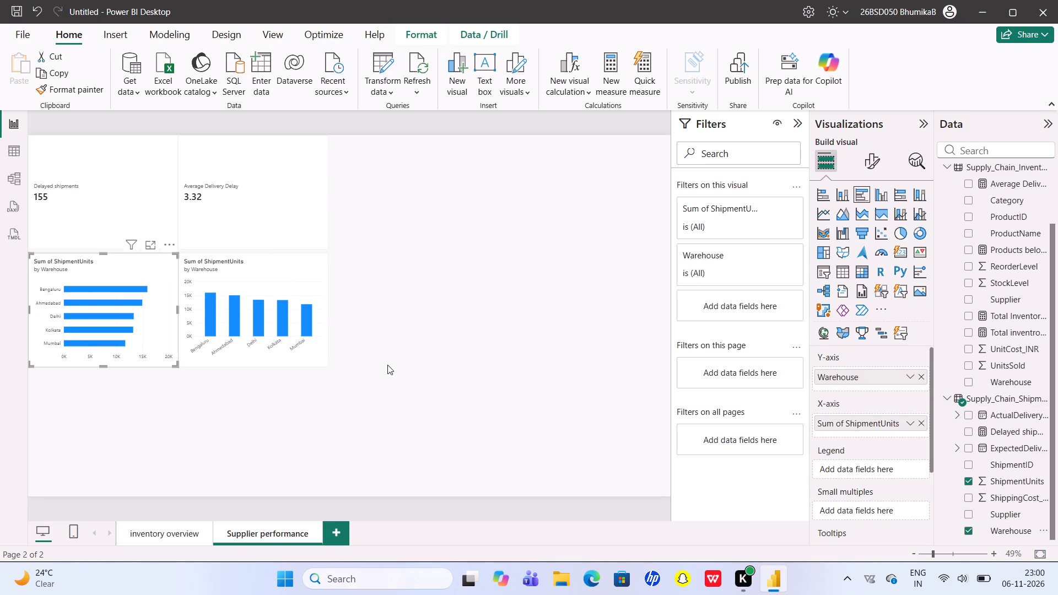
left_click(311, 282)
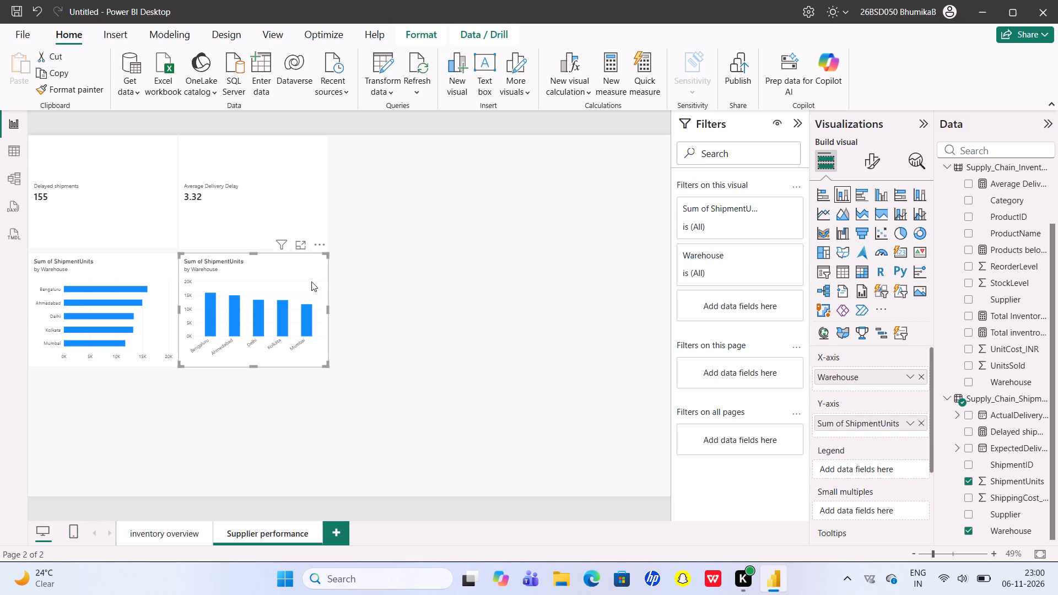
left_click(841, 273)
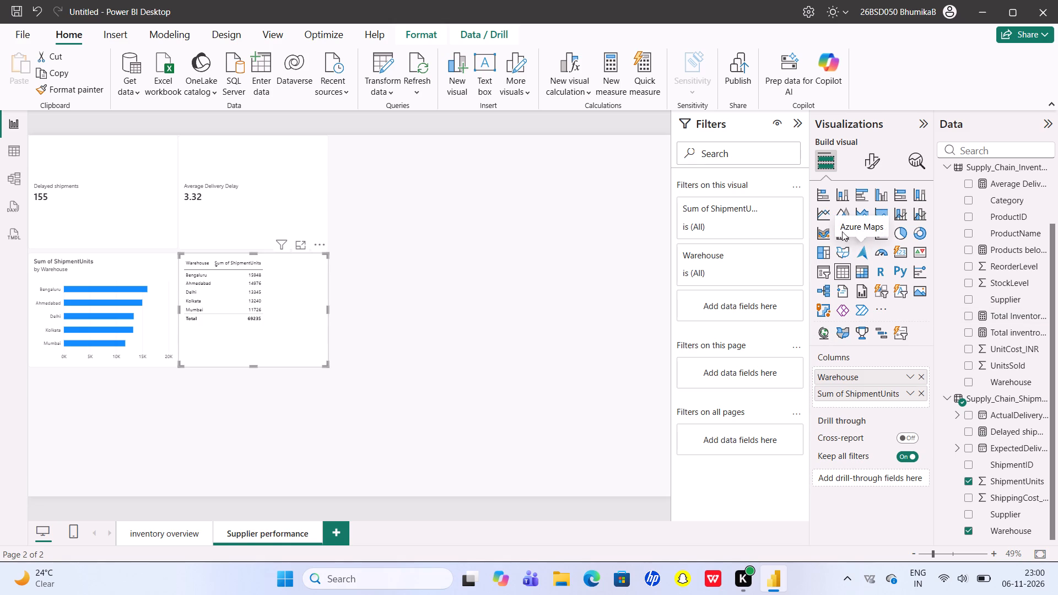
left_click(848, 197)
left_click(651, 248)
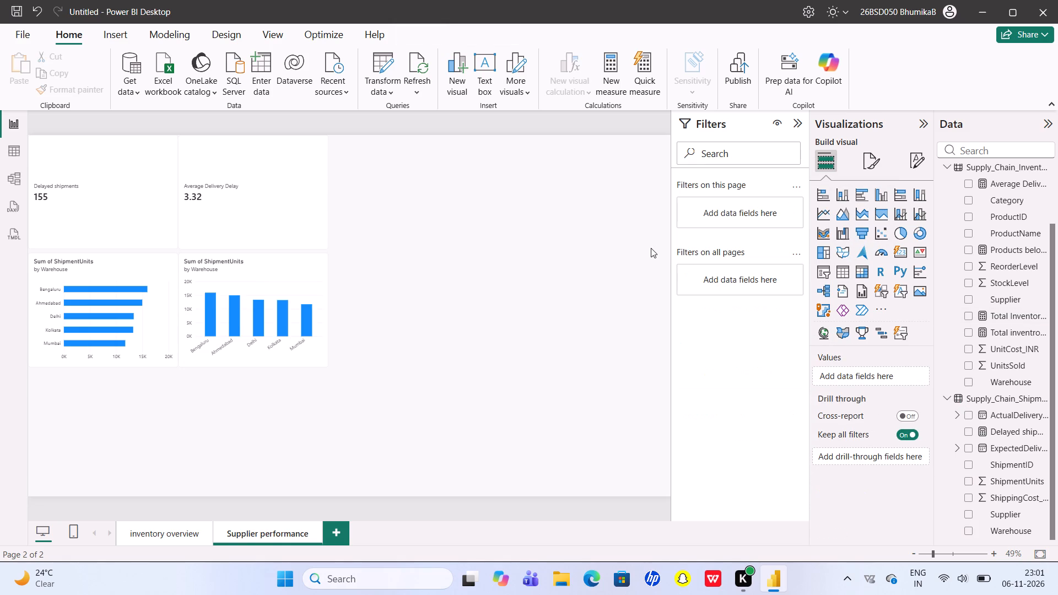
Add a table visual beside the Average Delivery Delay card with the inventory table's Supplier and the sums of ShippingCost_INR and ShipmentUnits.
left_click(841, 268)
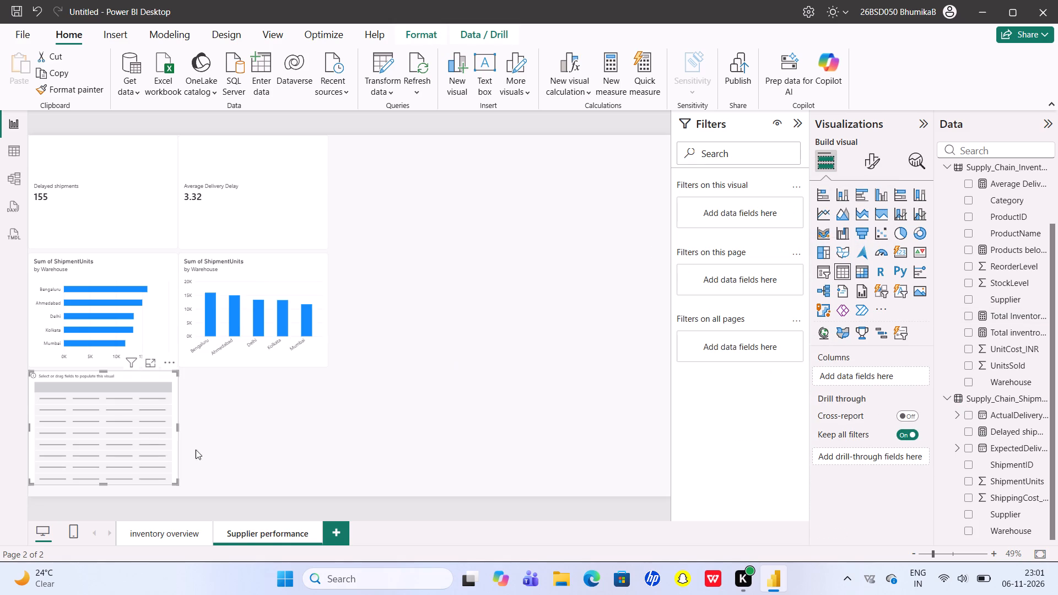
left_click_drag(159, 449, 436, 261)
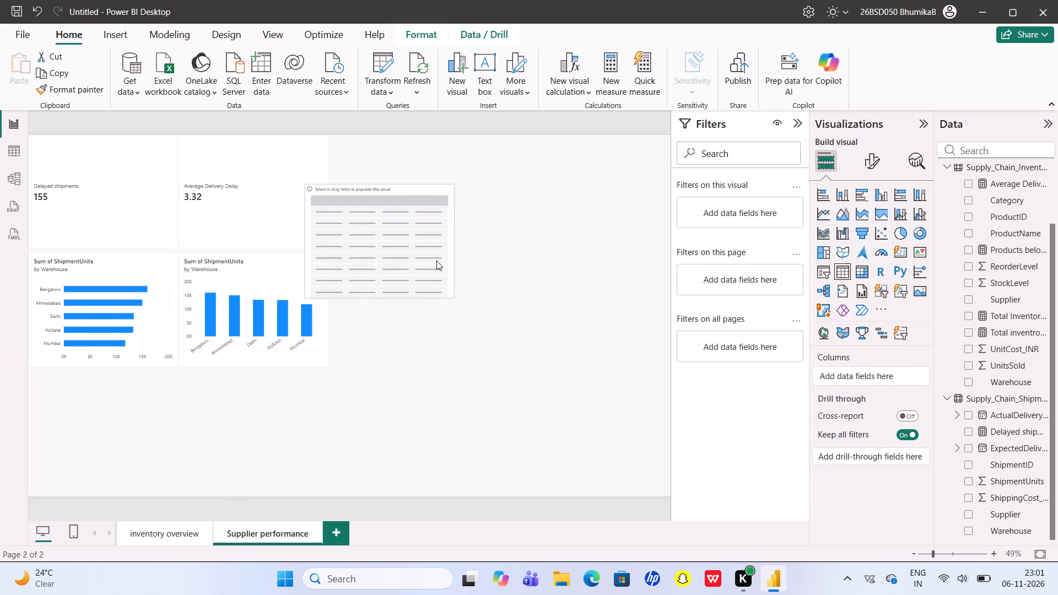
left_click_drag(436, 261, 467, 210)
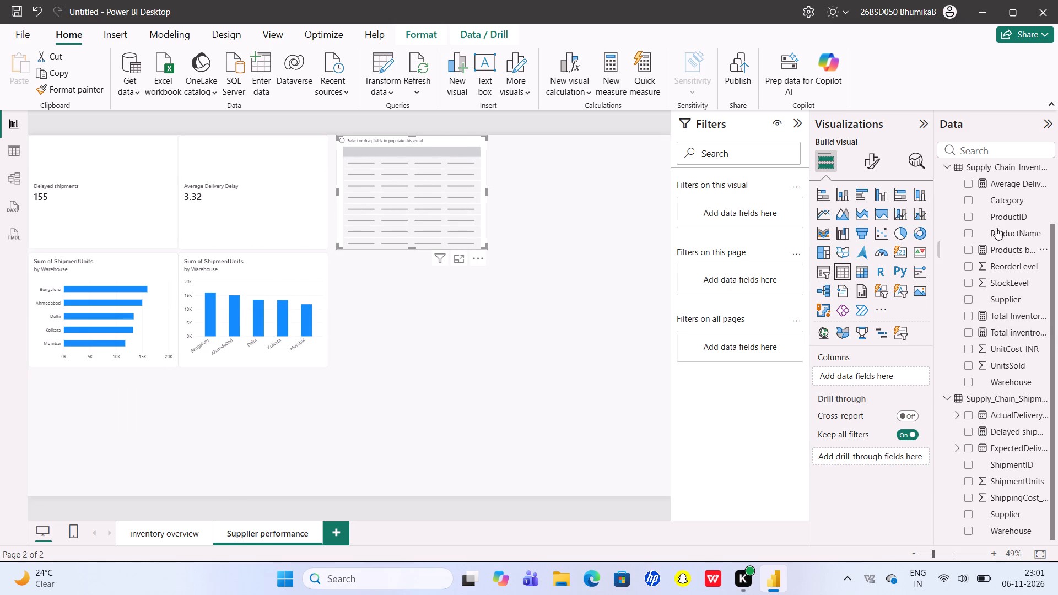
left_click(969, 302)
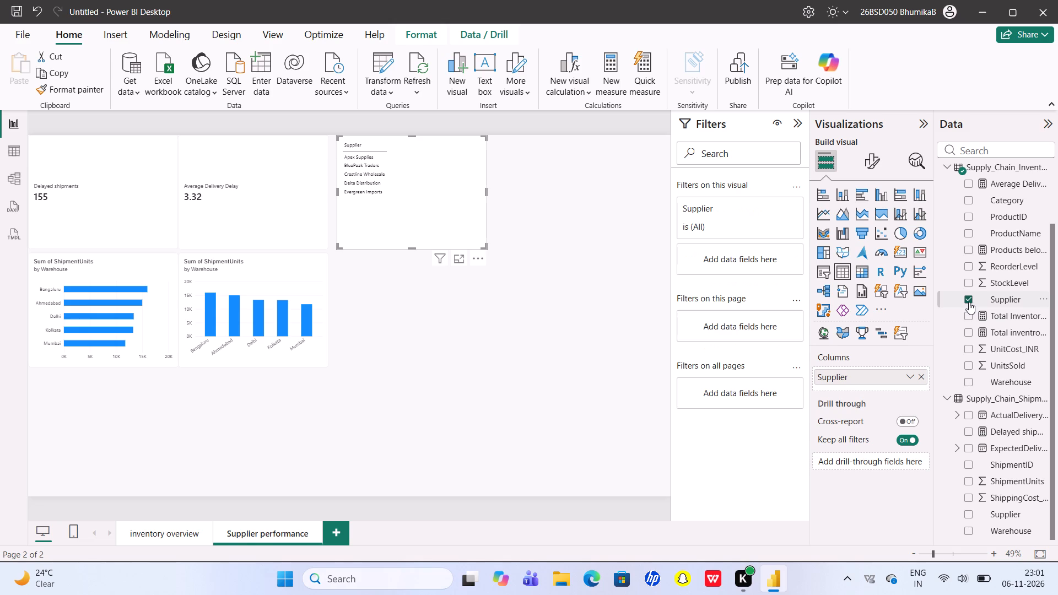
left_click(970, 499)
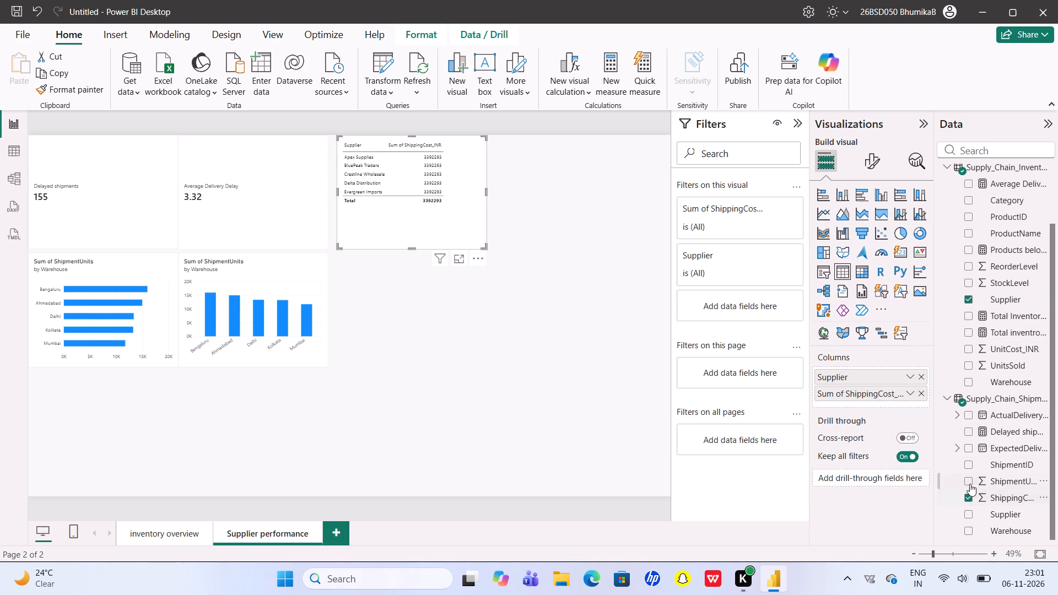
left_click(970, 482)
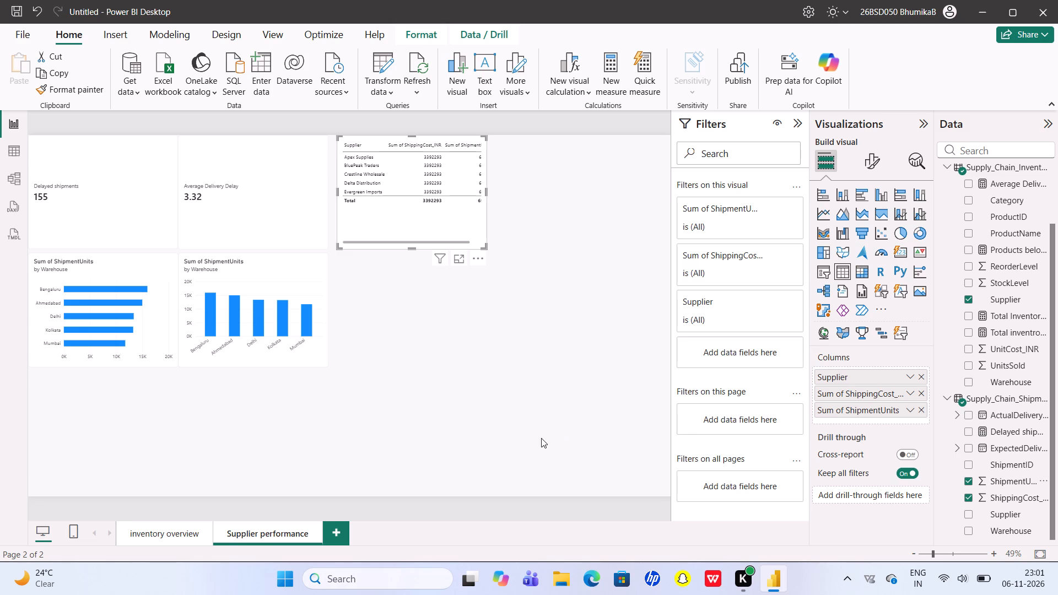
Replace the inventory table's Supplier column in the table visual with the Supplier field from the shipments table.
left_click(968, 295)
left_click(971, 511)
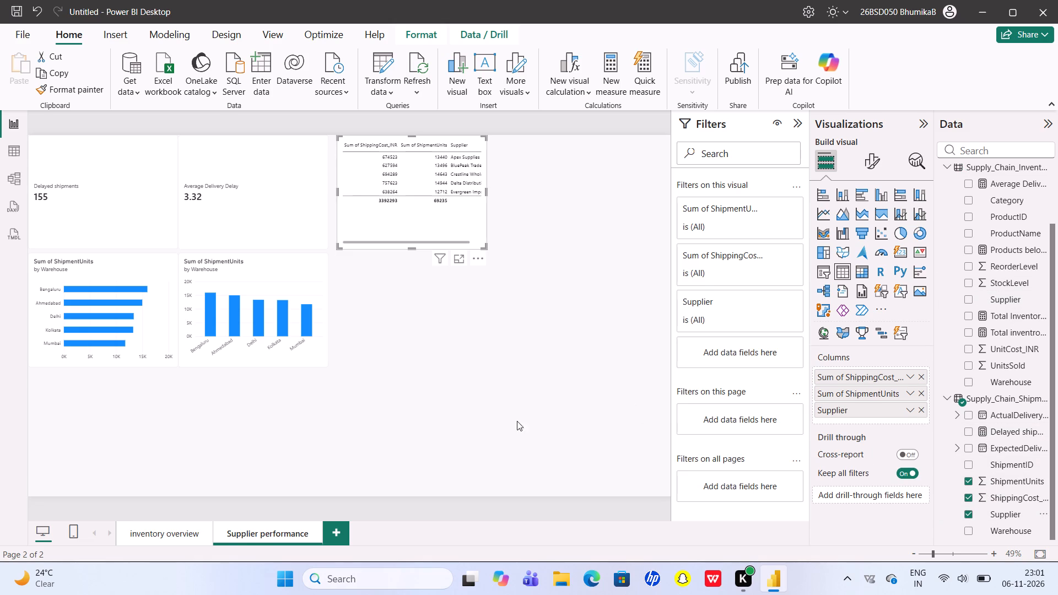
left_click(500, 414)
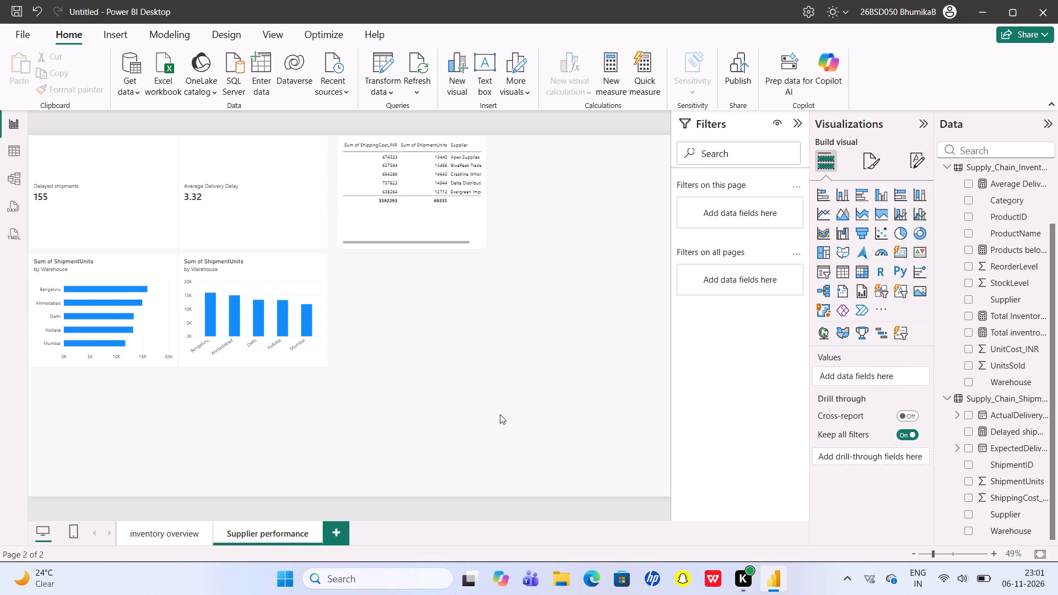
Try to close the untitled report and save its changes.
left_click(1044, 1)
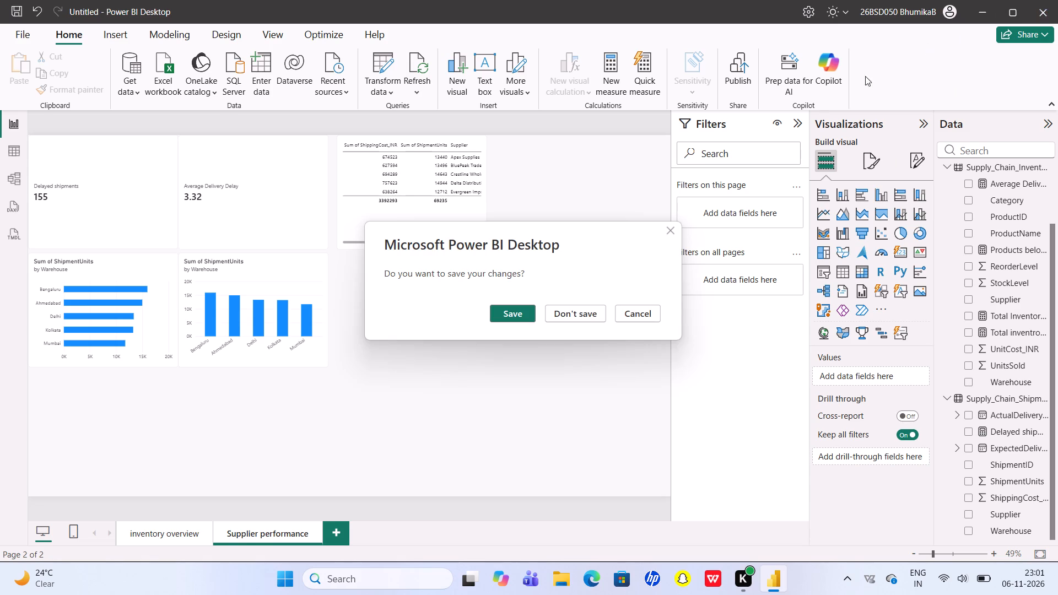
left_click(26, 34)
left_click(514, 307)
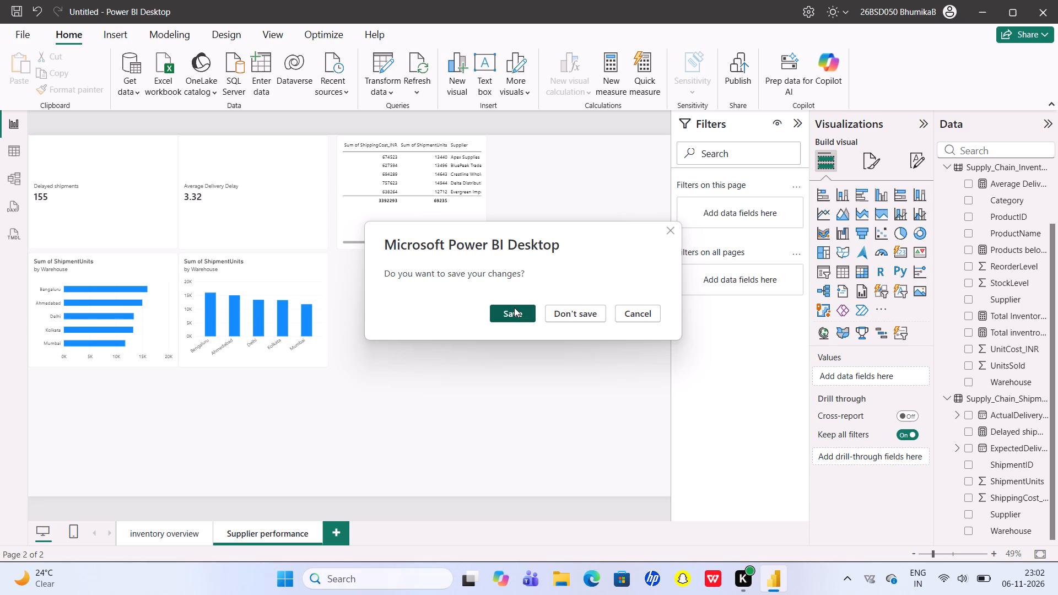
Open the Save as dialog for the untitled report.
left_click(28, 34)
left_click(28, 34)
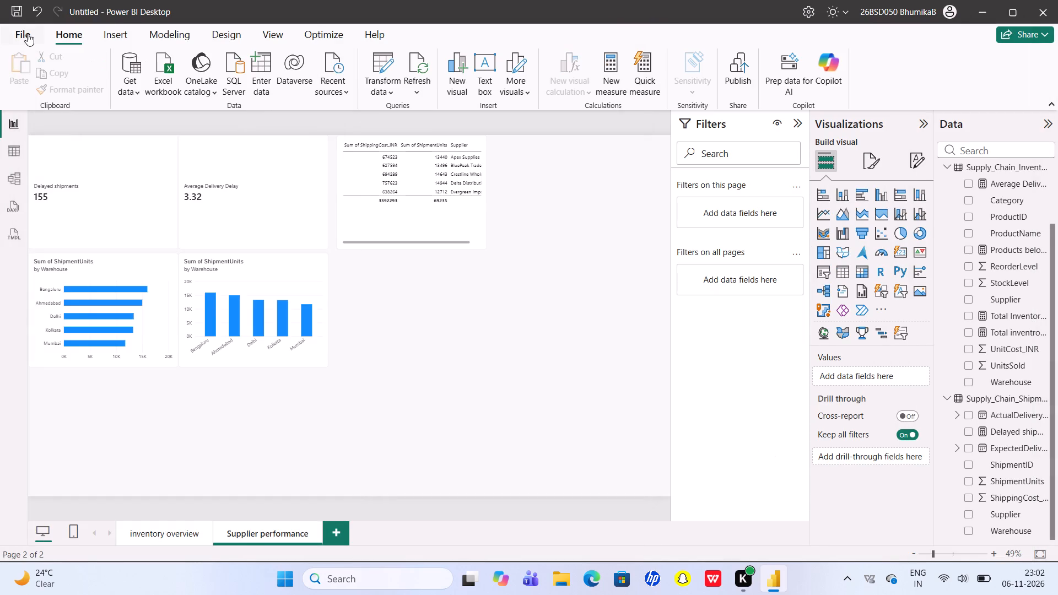
left_click(28, 34)
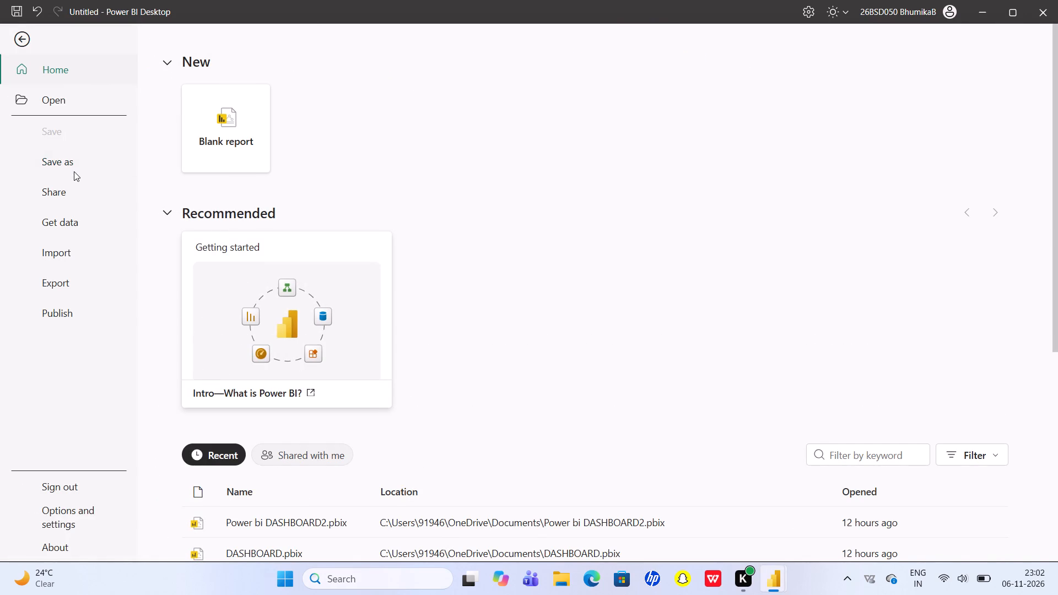
left_click(74, 167)
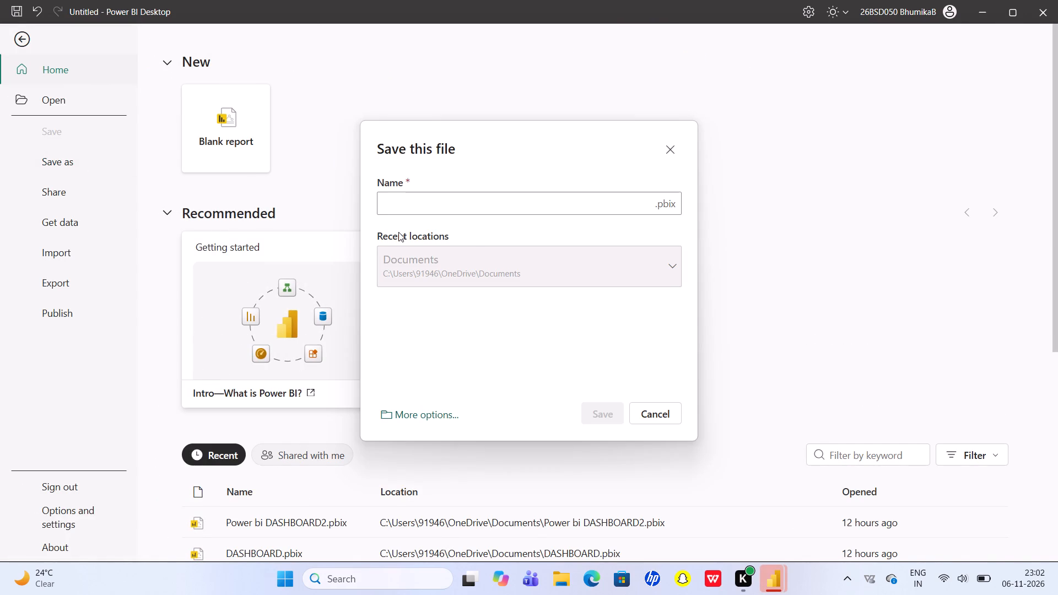